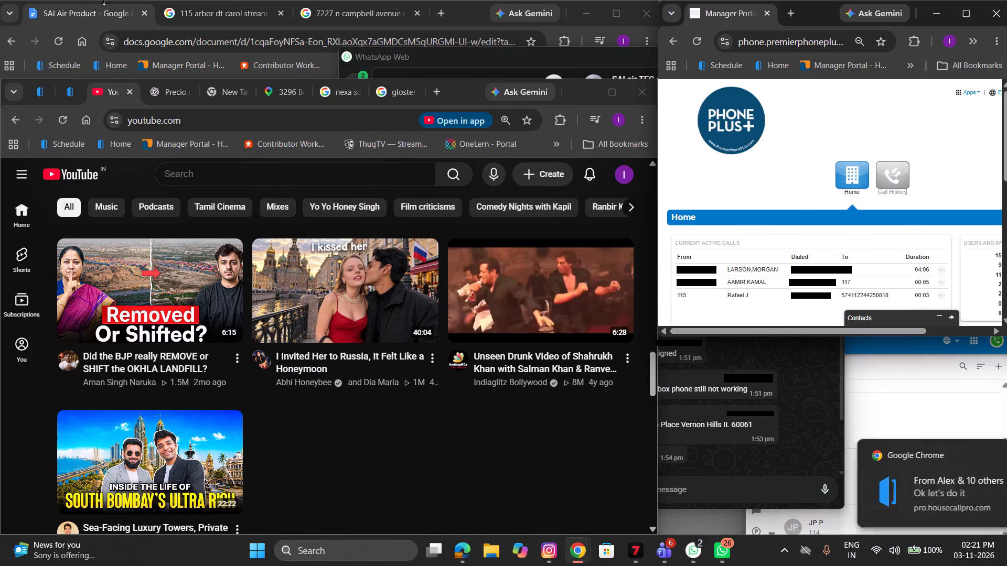
# Switch to Housecall Pro, check the schedule for Tuesday, November 03, 2026, and return to Estimate #30724.
pyautogui.click(76, 103)
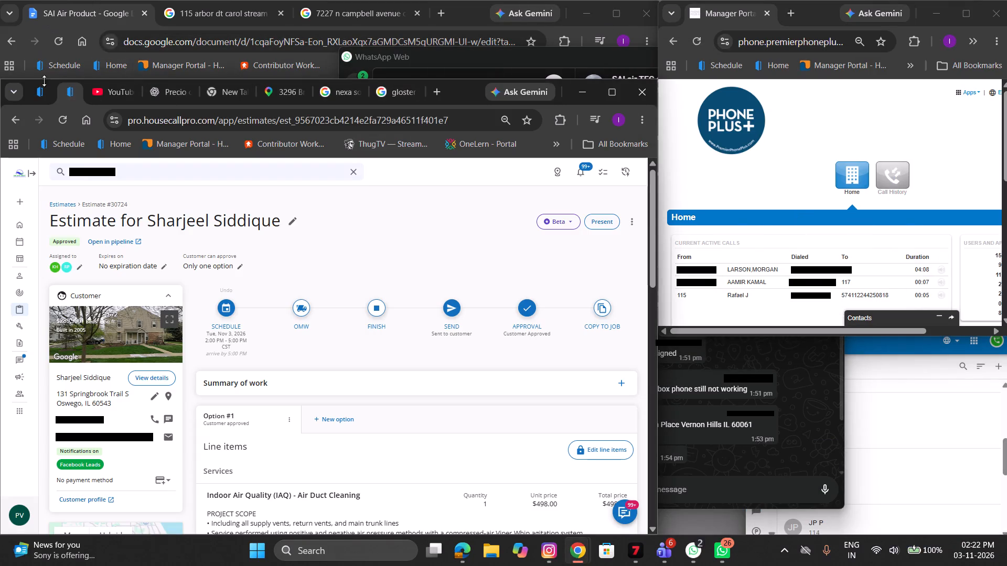
pyautogui.click(44, 93)
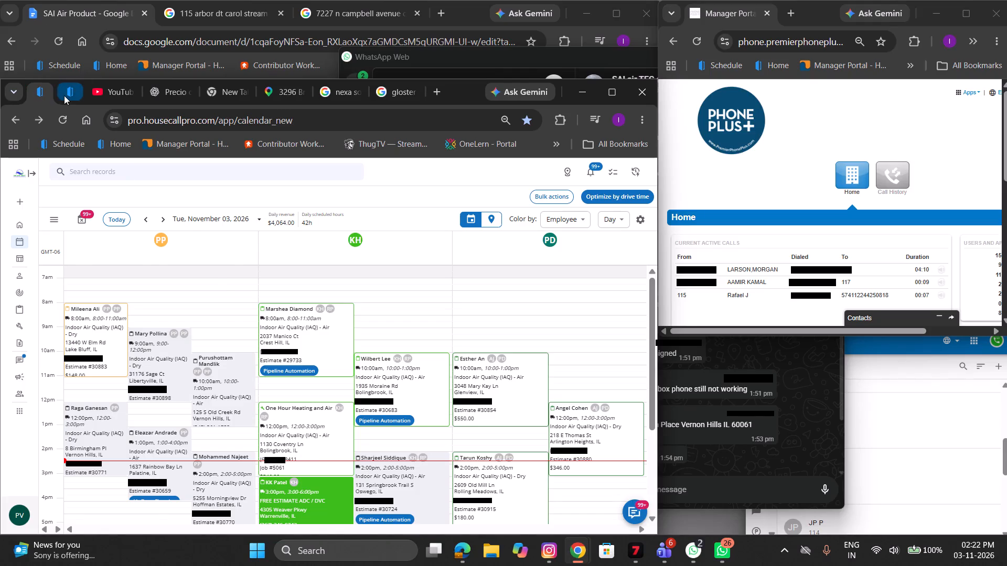
pyautogui.click(64, 95)
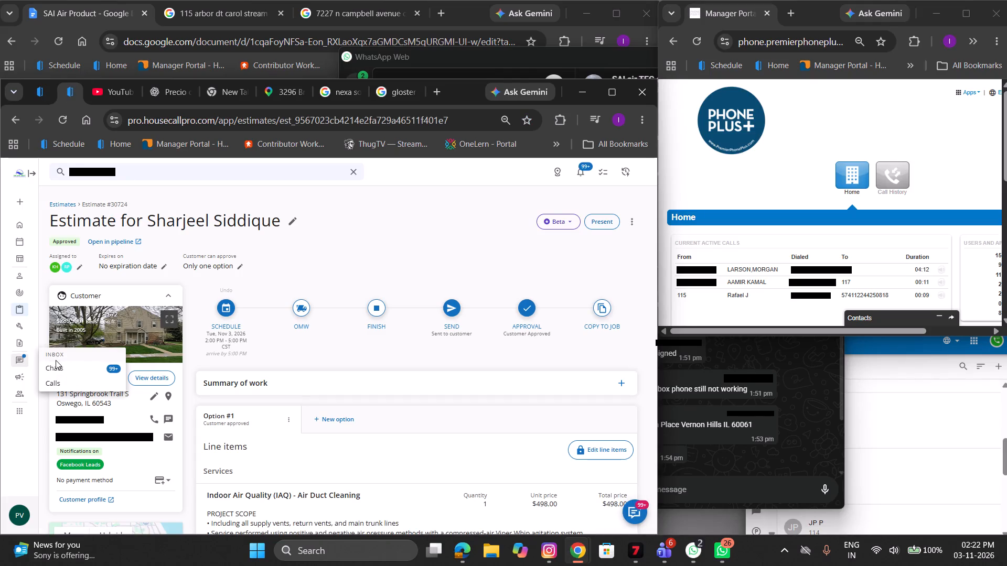
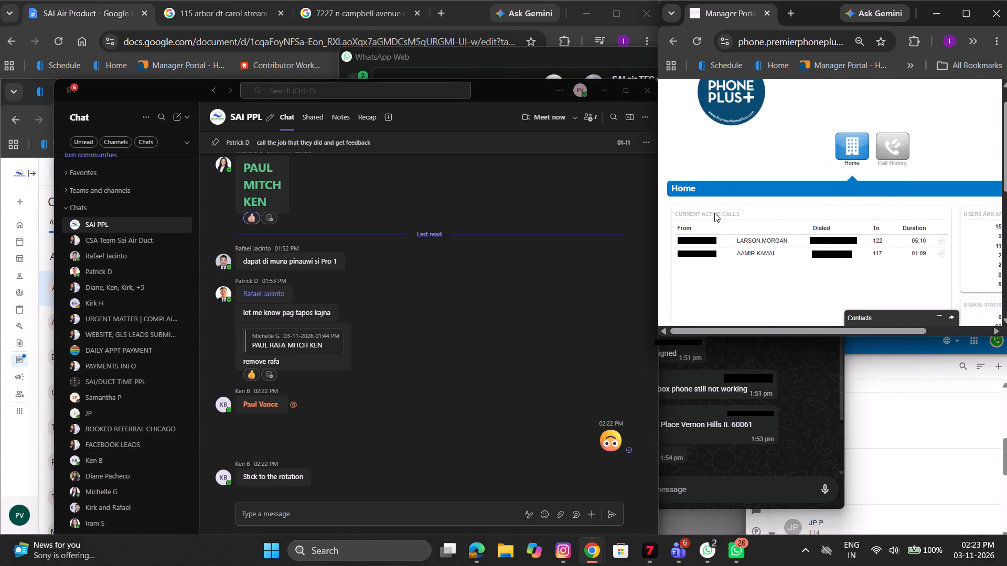
# Open the Call History in the phone system's Manager Portal and review today's recent calls.
pyautogui.click(896, 152)
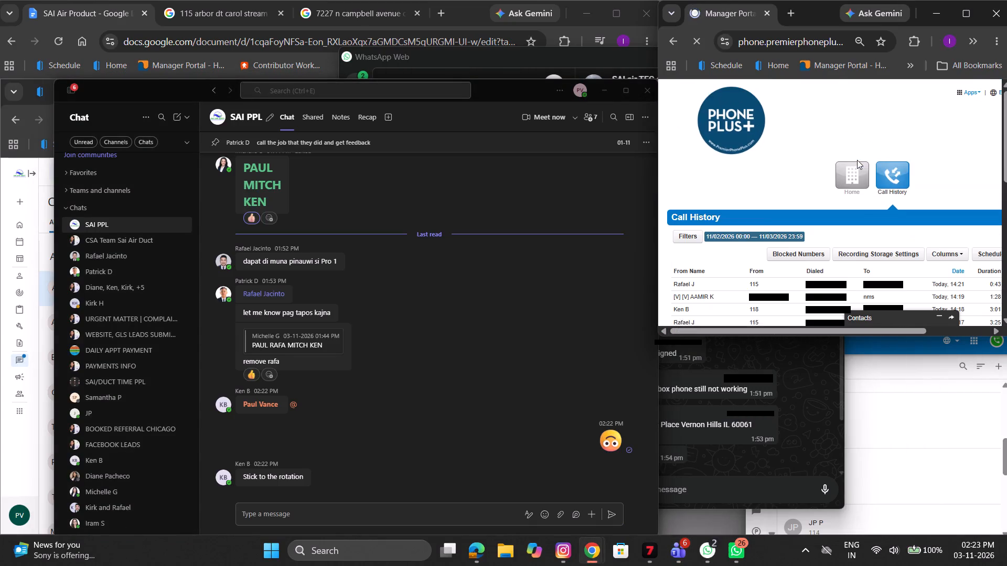
pyautogui.scroll(-3, 857, 160)
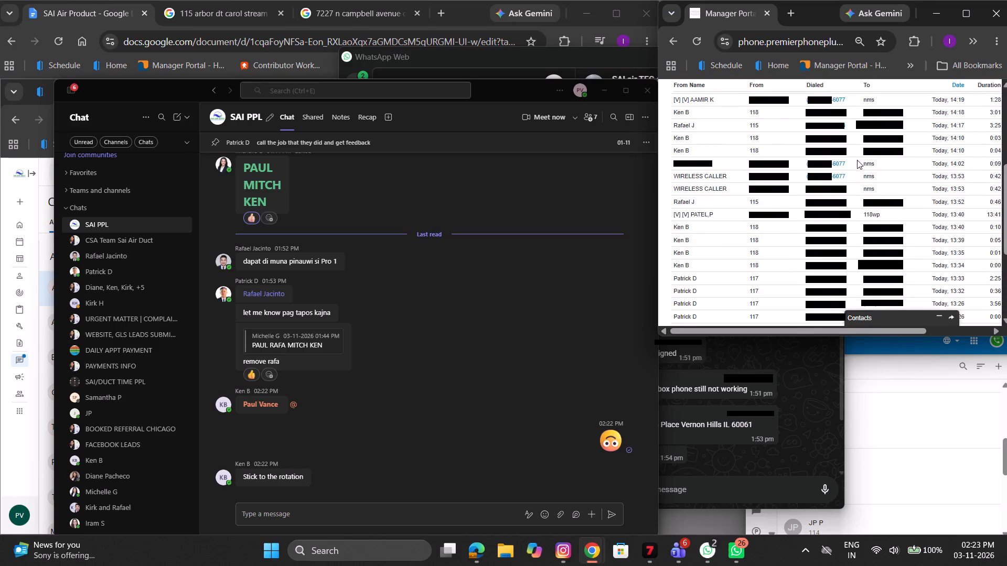
pyautogui.scroll(-2, 857, 160)
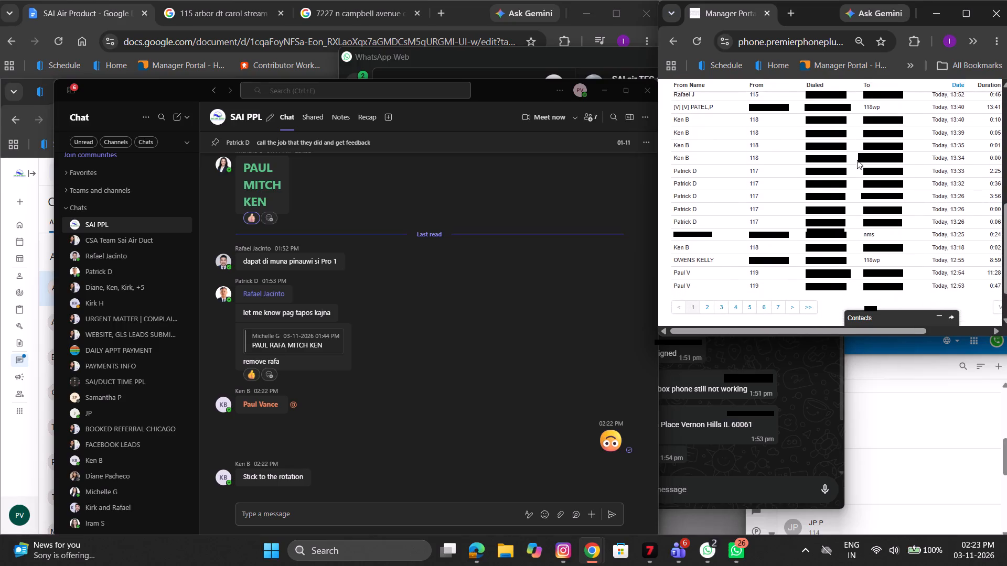
pyautogui.scroll(2, 857, 160)
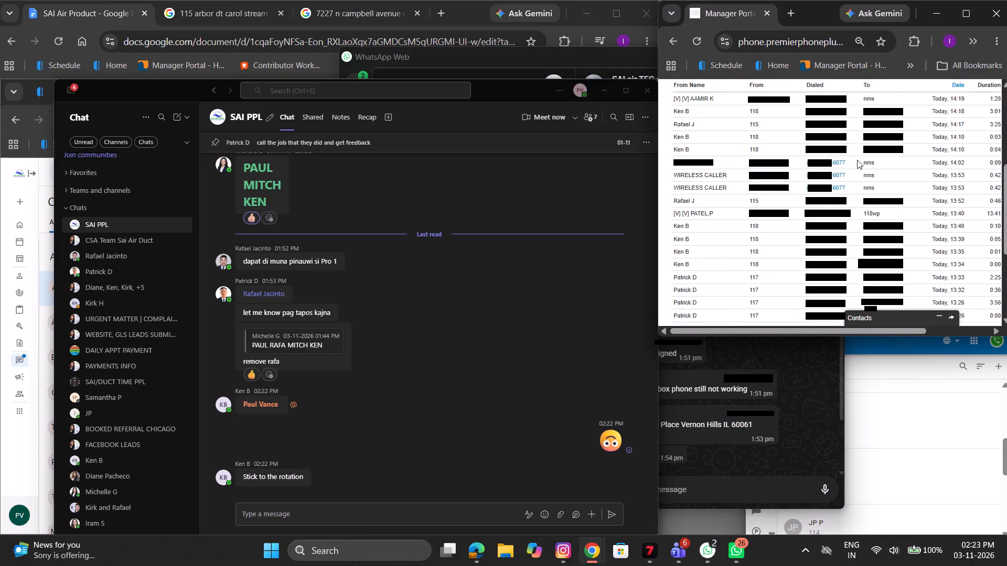
pyautogui.scroll(1, 857, 160)
pyautogui.scroll(-1, 857, 160)
pyautogui.scroll(1, 857, 160)
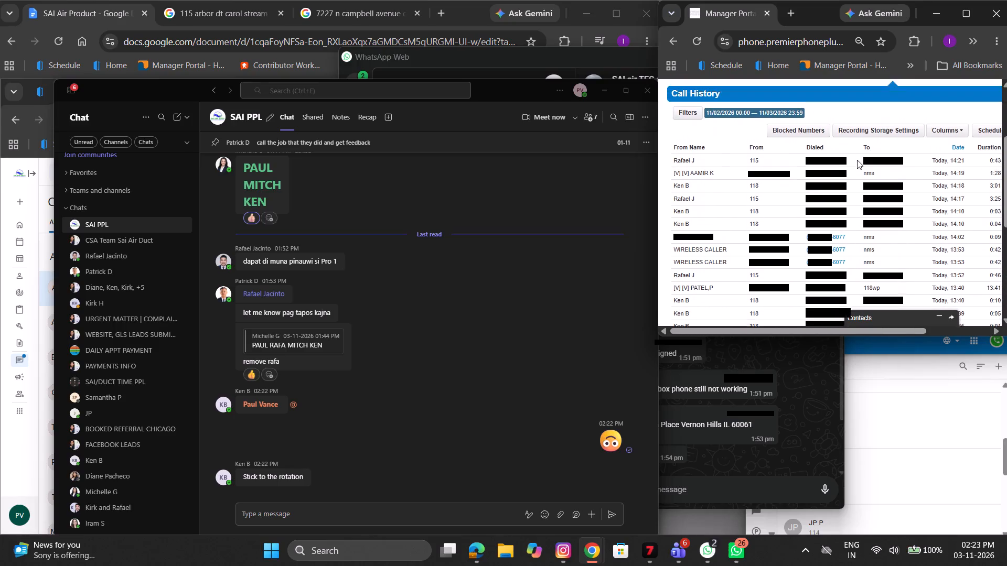
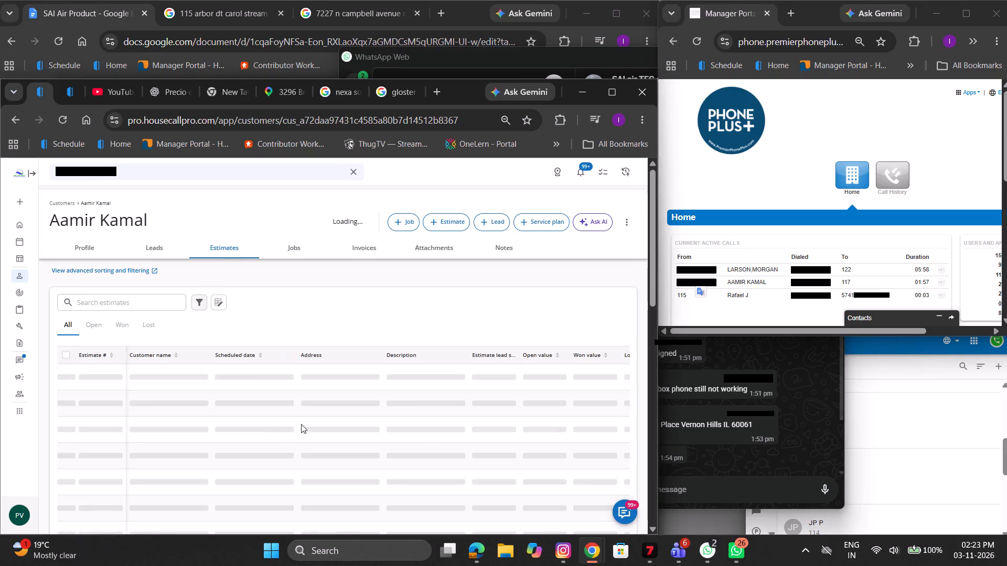
pyautogui.scroll(-1, 331, 408)
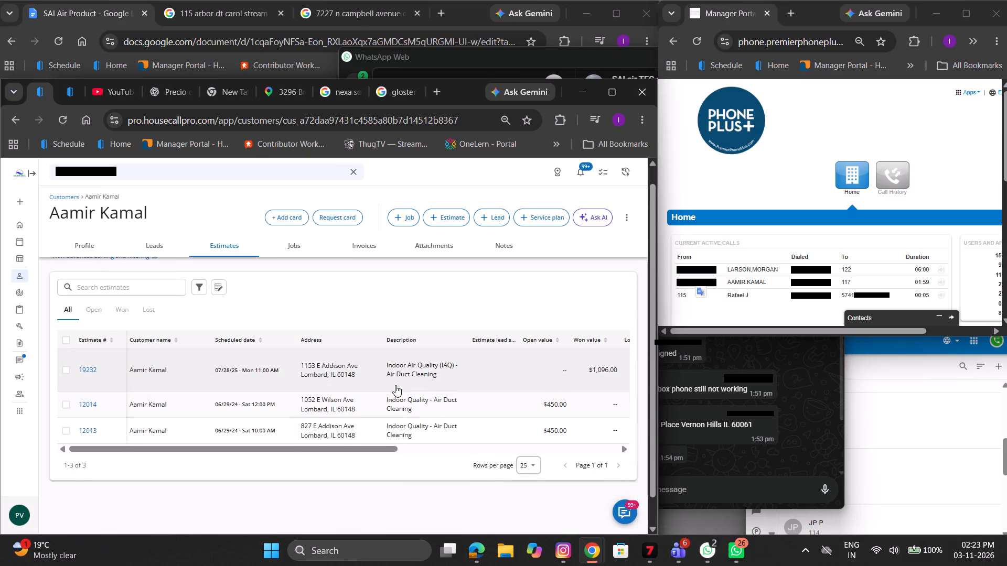
pyautogui.click(395, 385)
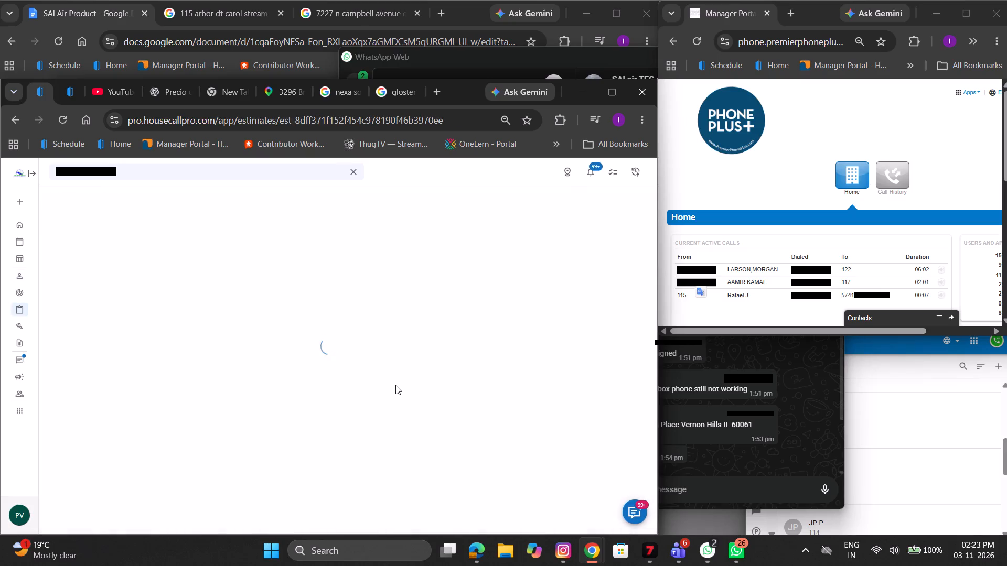
pyautogui.hscroll(2, 147, 349)
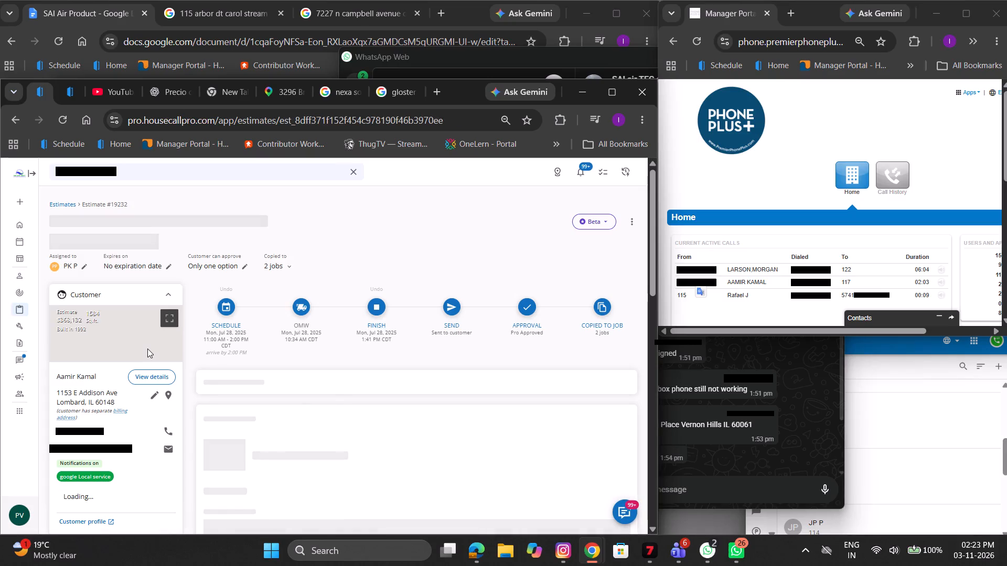
pyautogui.hscroll(3, 147, 349)
pyautogui.click(147, 349)
pyautogui.hscroll(6, 147, 349)
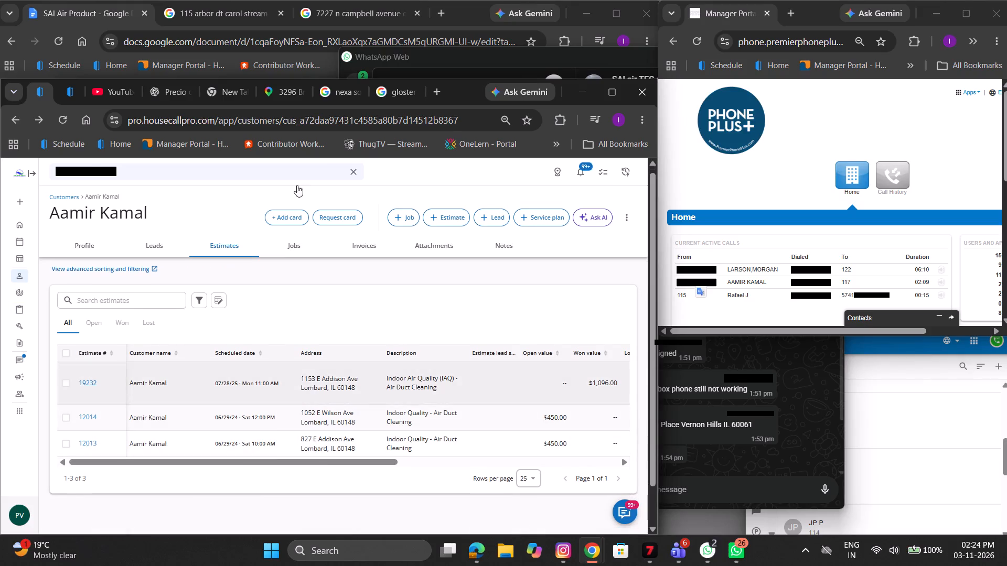
pyautogui.click(18, 123)
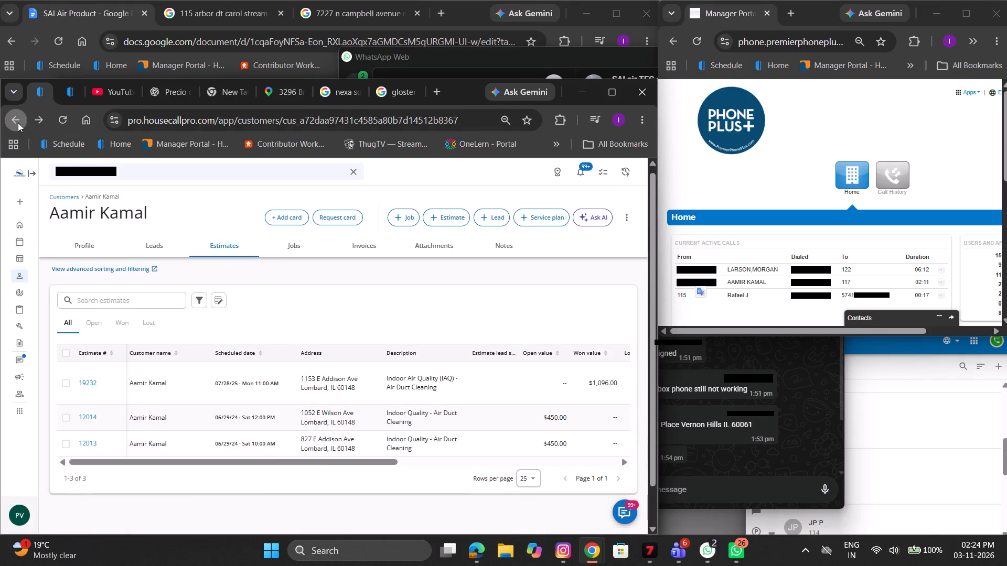
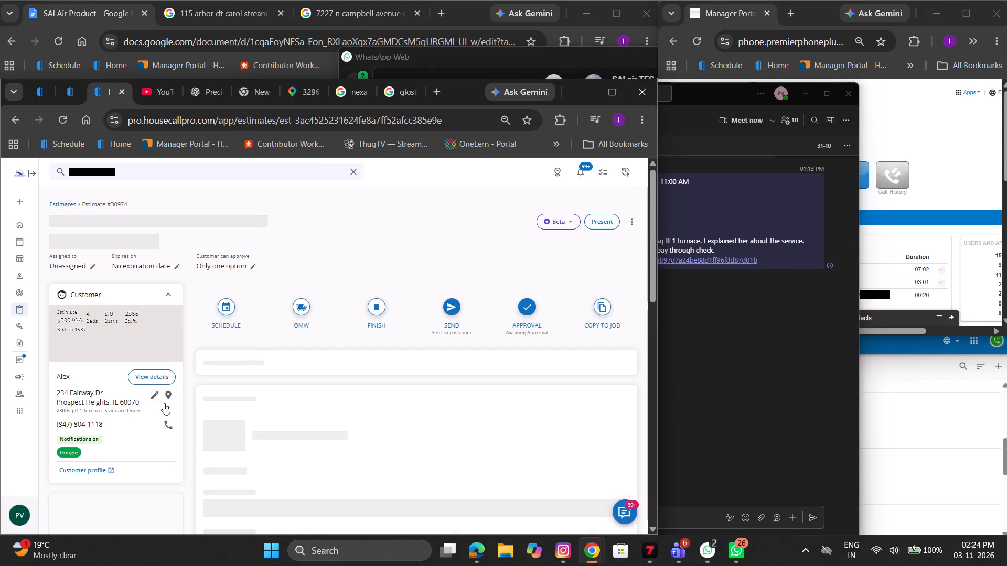
pyautogui.click(165, 426)
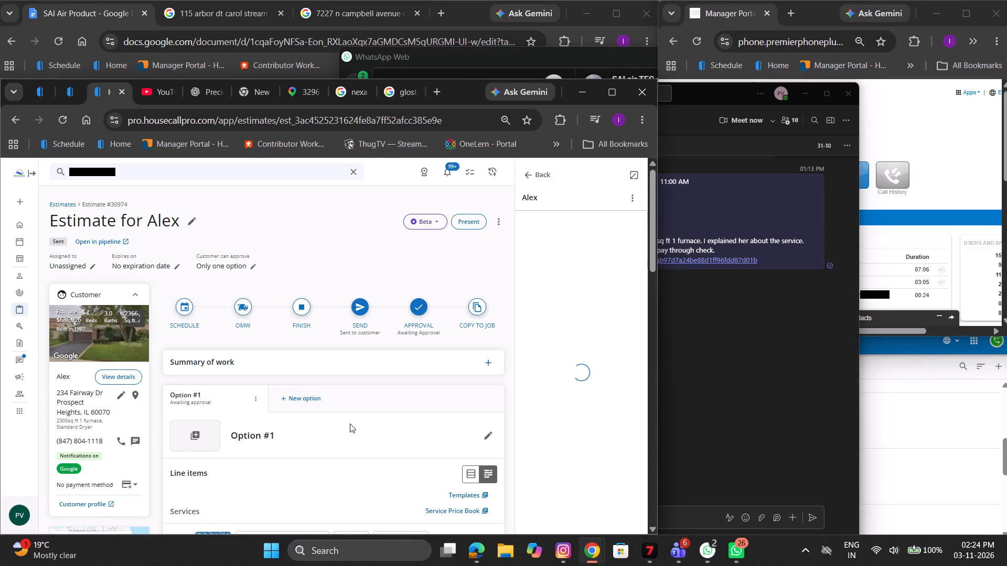
pyautogui.scroll(1, 350, 423)
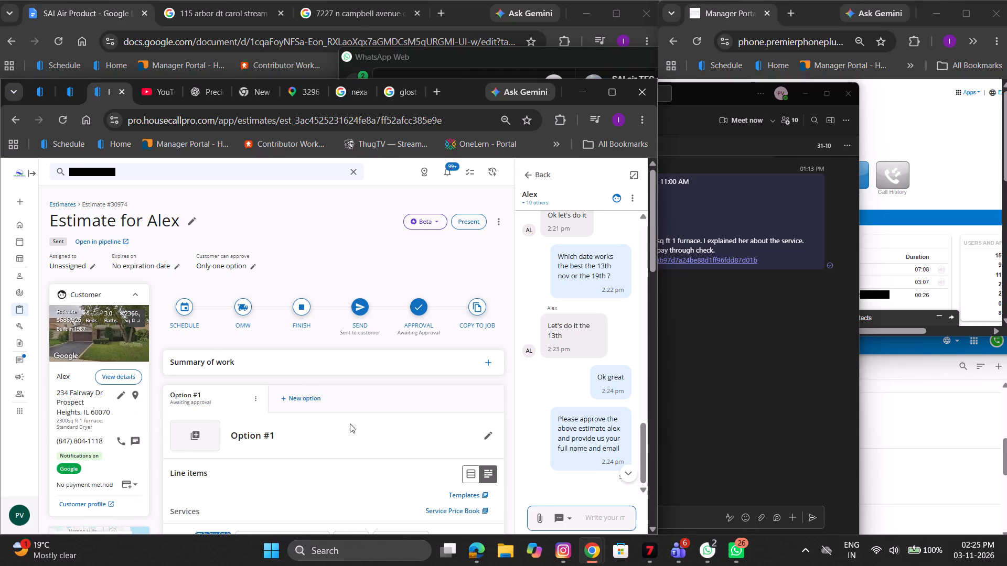
pyautogui.scroll(-1, 562, 456)
pyautogui.scroll(2, 416, 429)
pyautogui.scroll(-4, 341, 437)
pyautogui.scroll(8, 341, 437)
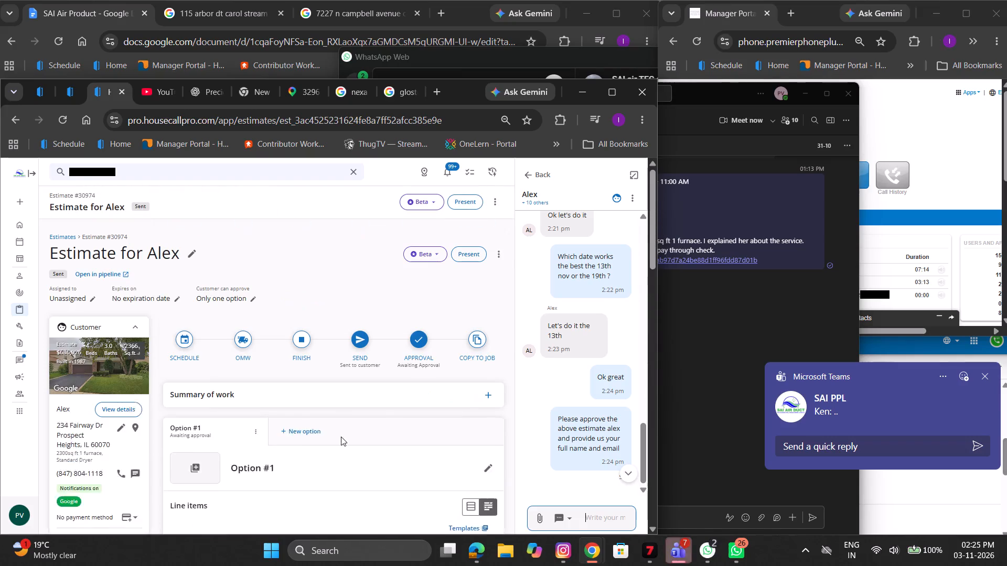
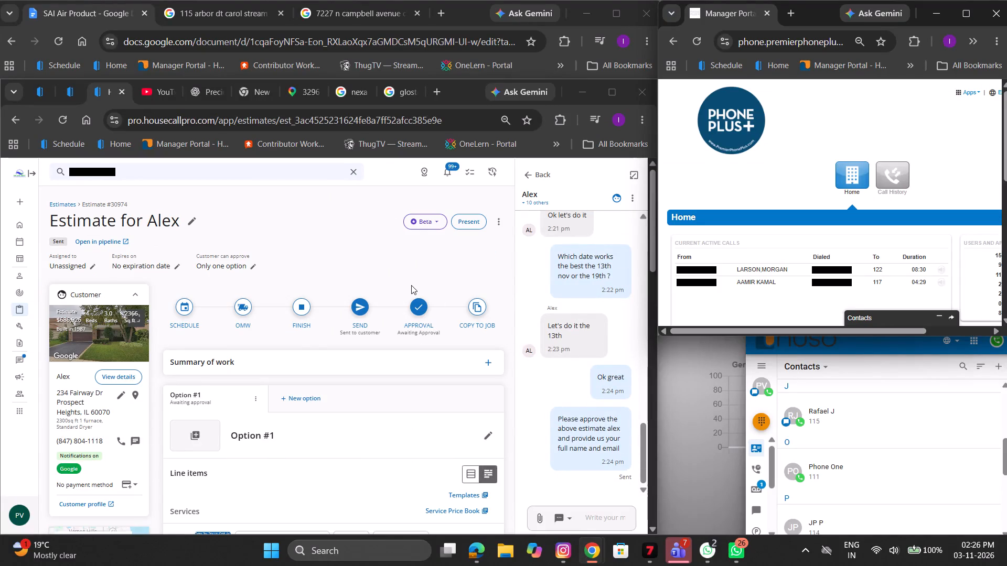
pyautogui.scroll(-5, 280, 352)
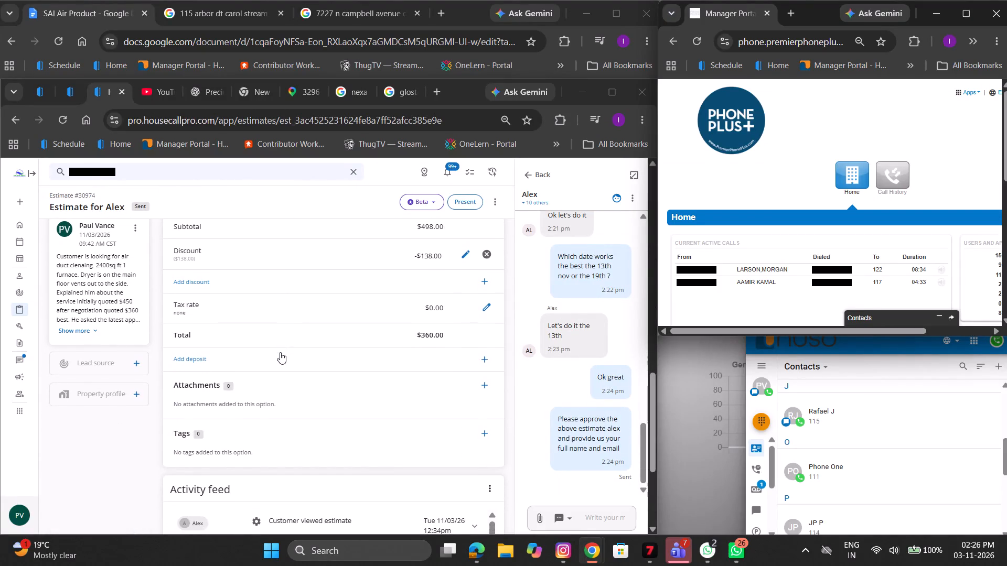
pyautogui.scroll(4, 280, 352)
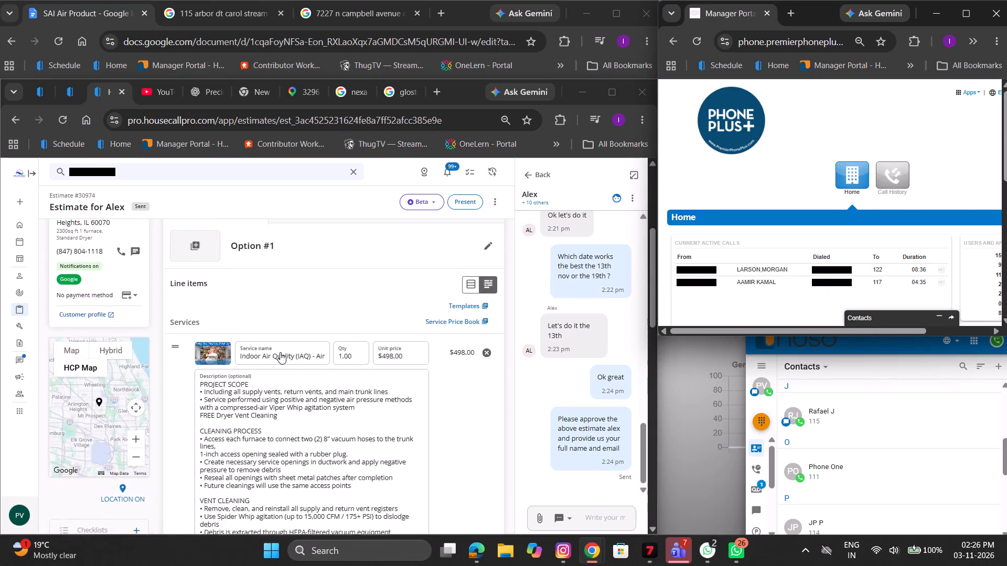
pyautogui.scroll(2, 280, 352)
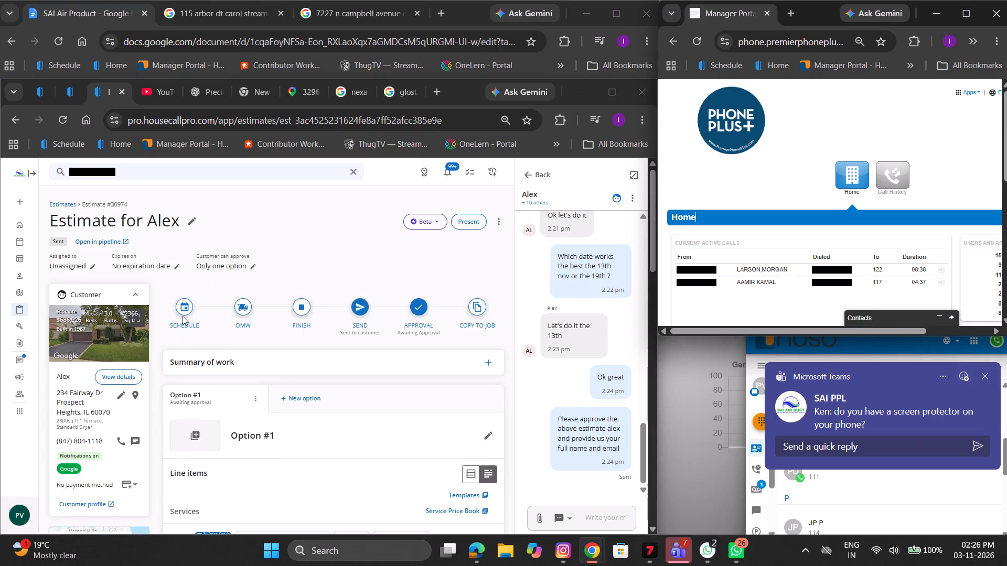
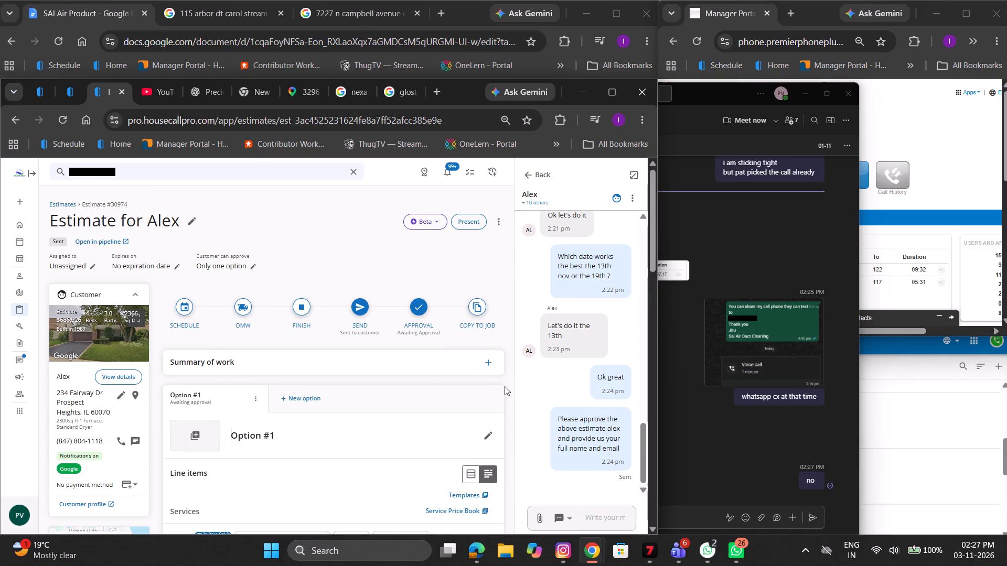
# Add the line "FREE Duct Treatment & Deodorizer" below FREE Dryer Vent Cleaning in the air duct cleaning service description of Estimate #30974.
pyautogui.scroll(1, 554, 375)
pyautogui.scroll(-1, 554, 375)
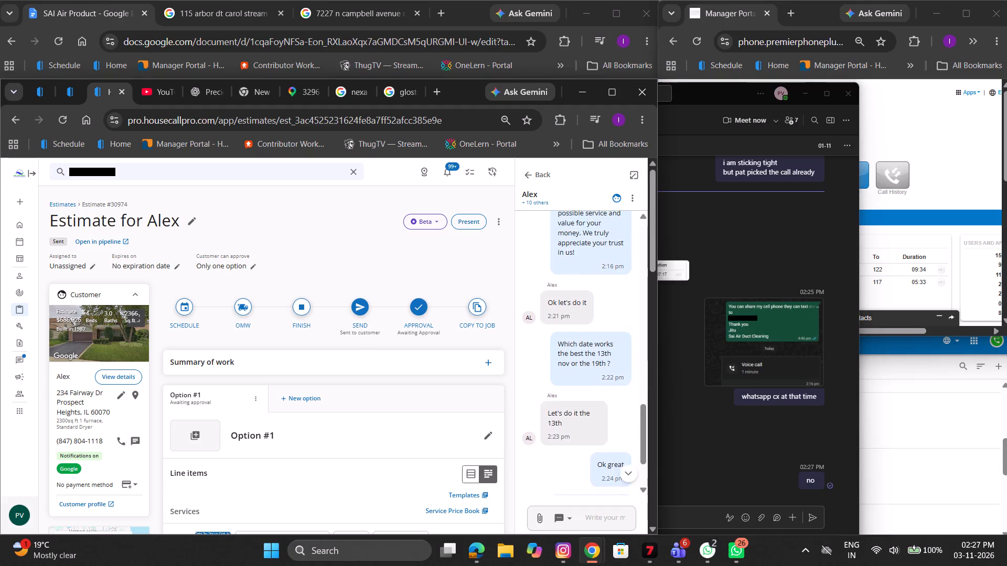
pyautogui.scroll(-3, 554, 375)
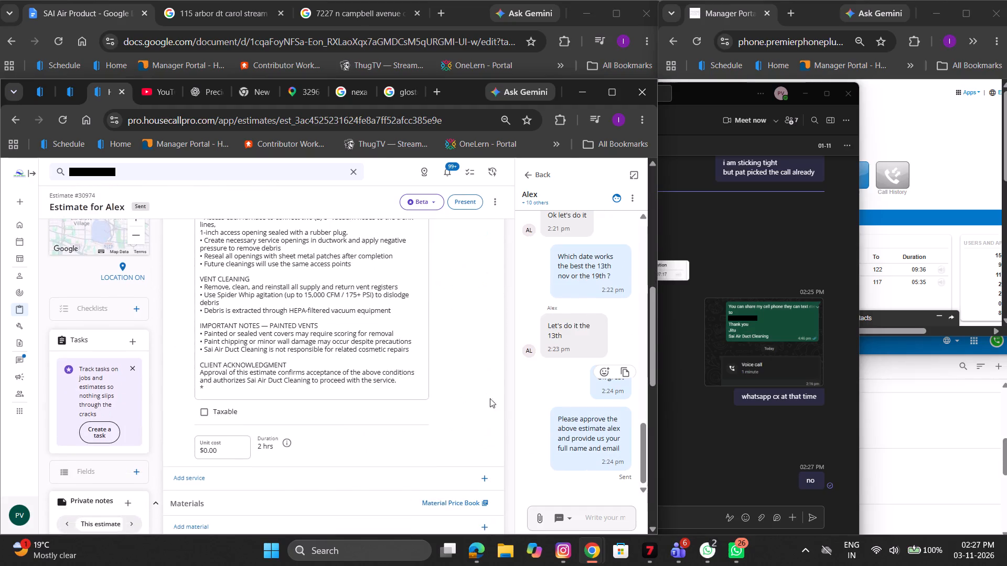
pyautogui.scroll(5, 421, 356)
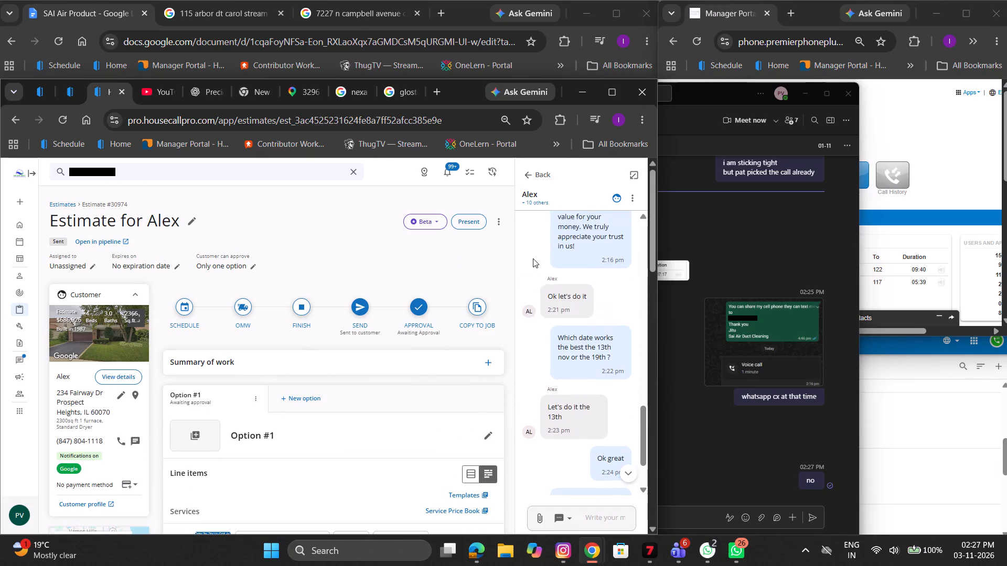
pyautogui.scroll(-1, 336, 390)
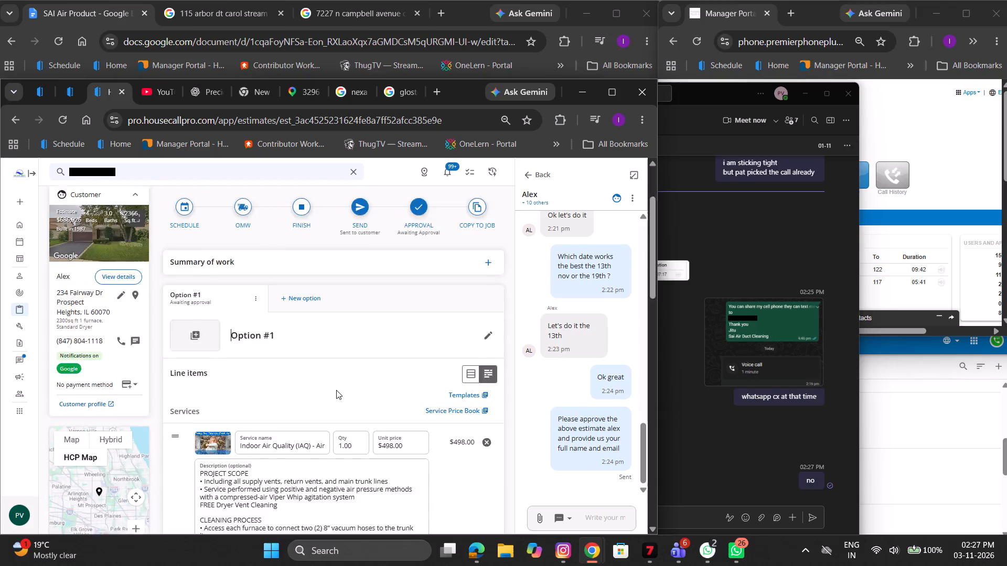
pyautogui.scroll(-1, 336, 390)
pyautogui.click(302, 303)
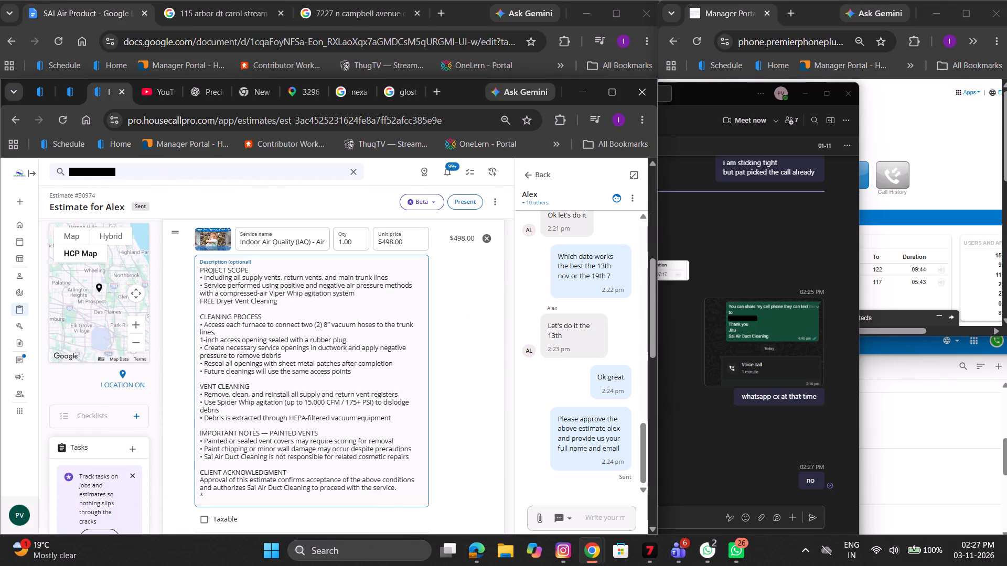
pyautogui.hotkey('shift', 'Return')
pyautogui.write('FREE Duc')
pyautogui.write('t tr')
pyautogui.press('BackSpace')
pyautogui.press('BackSpace')
pyautogui.write('Treatment & Deodorizer')
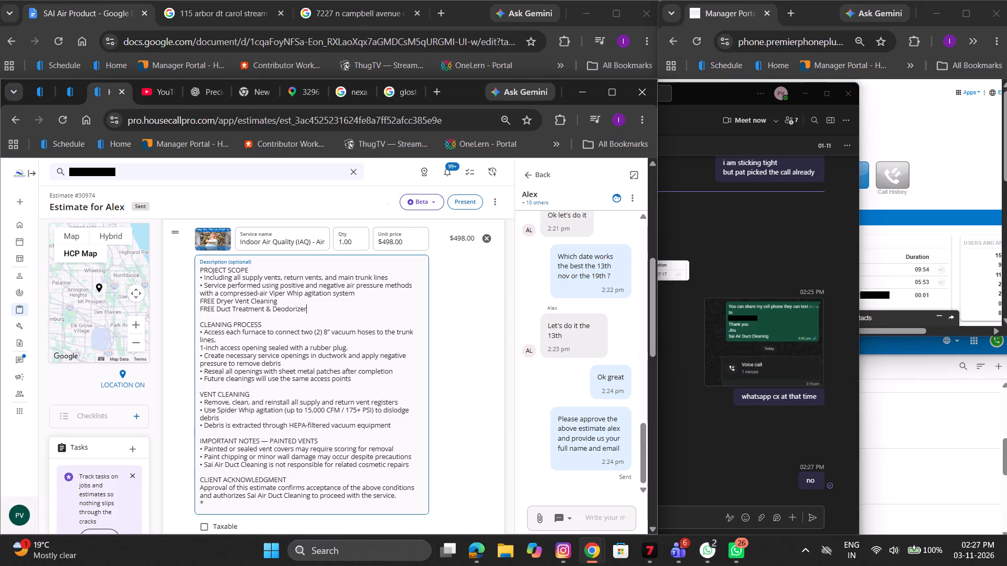
# Send the updated Estimate #30974 to the customer by text message only, with email delivery turned off.
pyautogui.moveTo(458, 297); pyautogui.dragTo(474, 206)
pyautogui.click(474, 206)
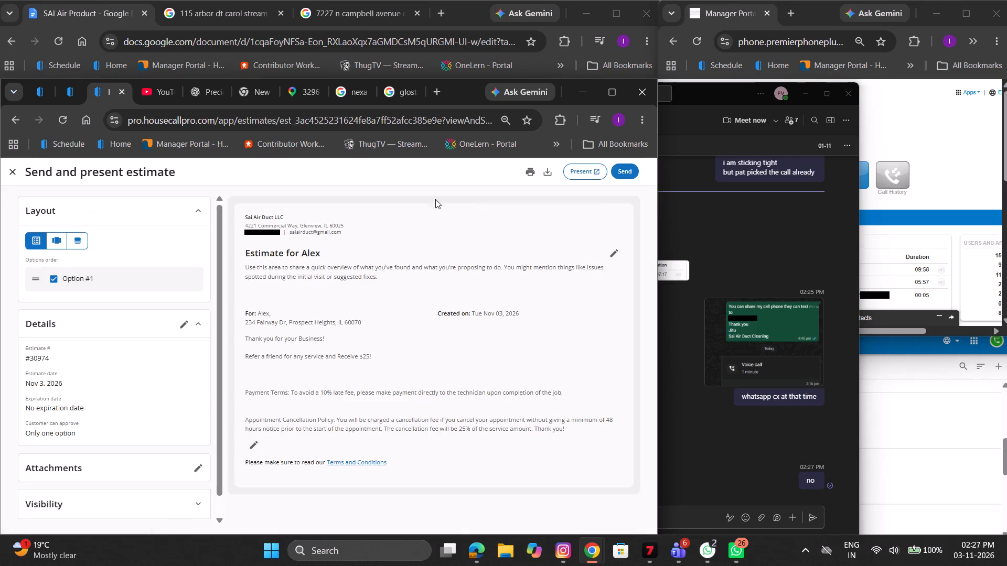
pyautogui.click(624, 173)
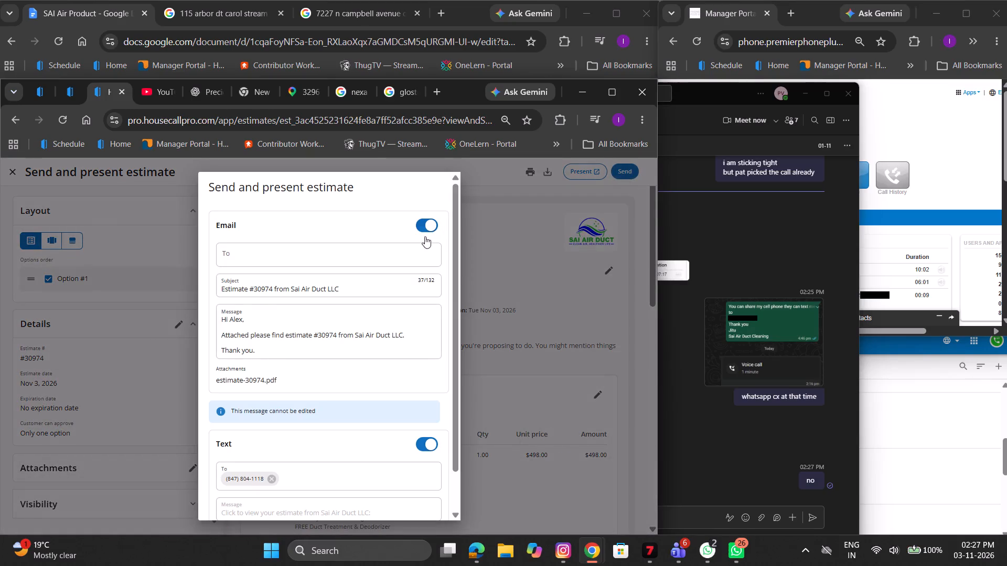
pyautogui.click(425, 227)
pyautogui.scroll(-3, 425, 227)
pyautogui.click(435, 445)
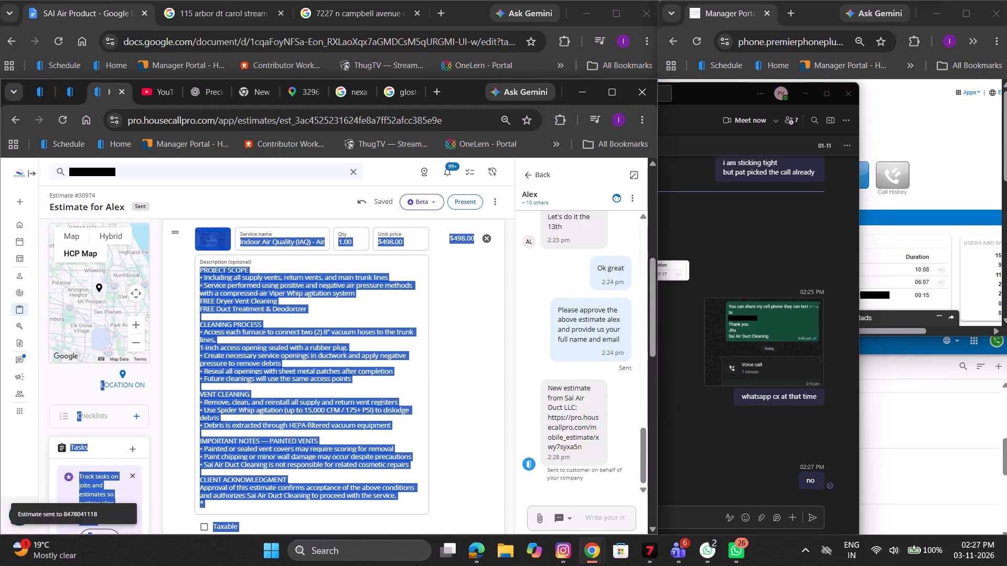
pyautogui.click(462, 330)
pyautogui.scroll(1, 462, 330)
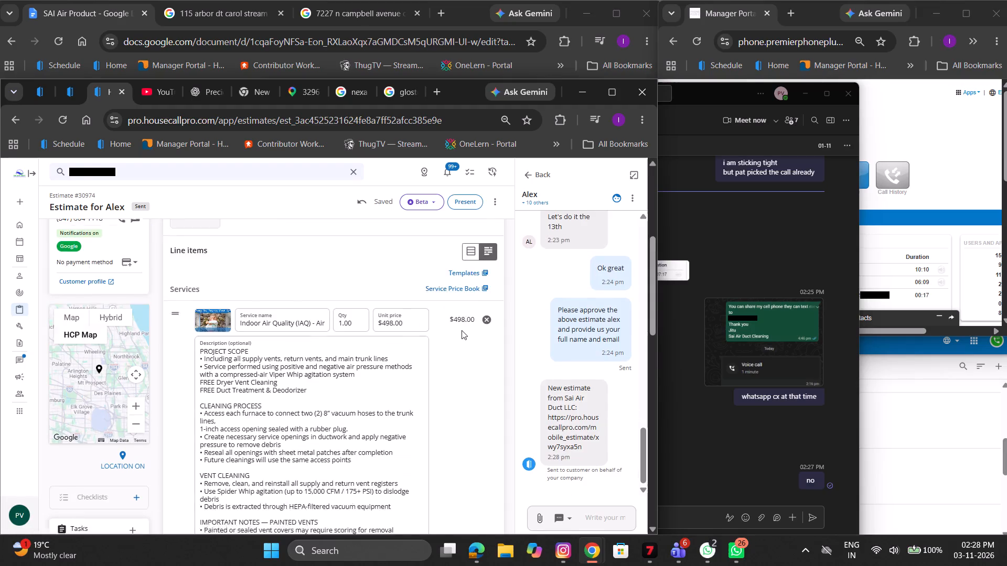
pyautogui.scroll(2, 462, 330)
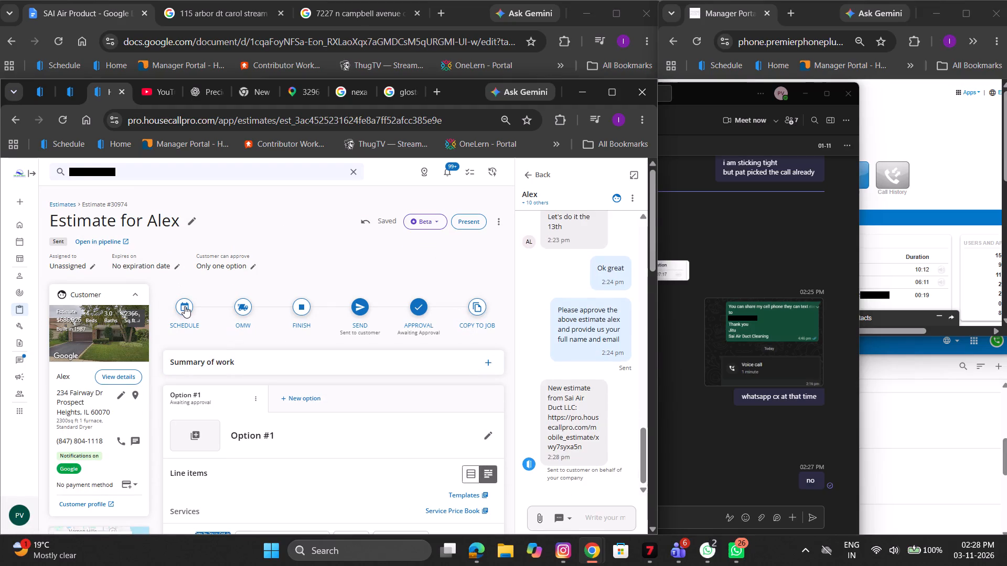
pyautogui.click(185, 306)
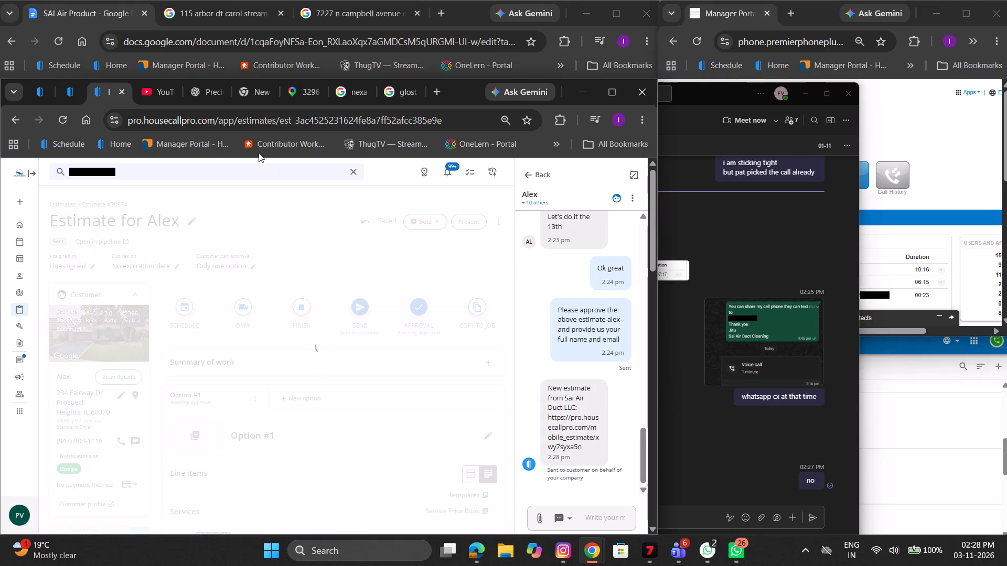
pyautogui.click(308, 200)
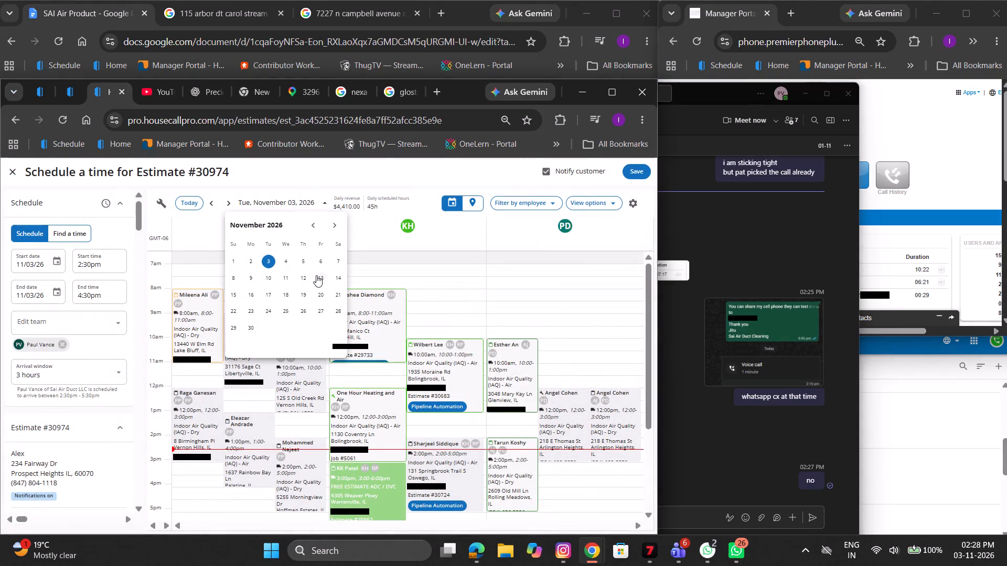
pyautogui.click(316, 275)
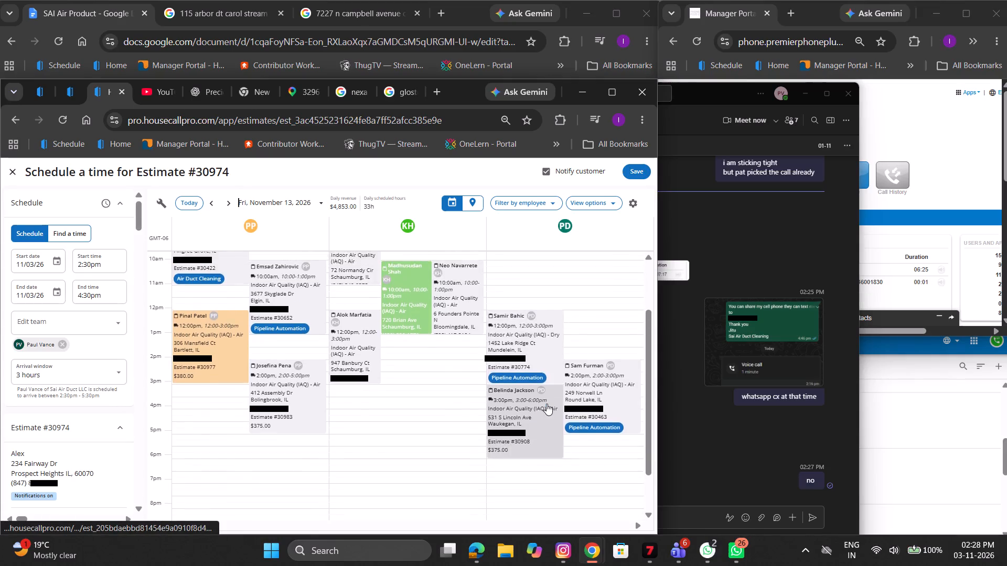
pyautogui.scroll(1, 594, 277)
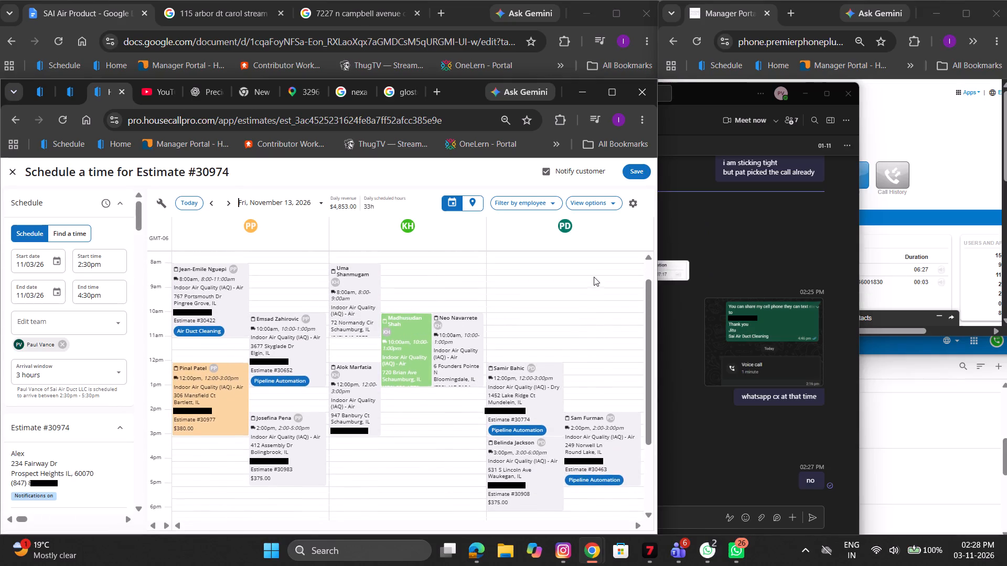
pyautogui.scroll(1, 594, 277)
pyautogui.click(526, 297)
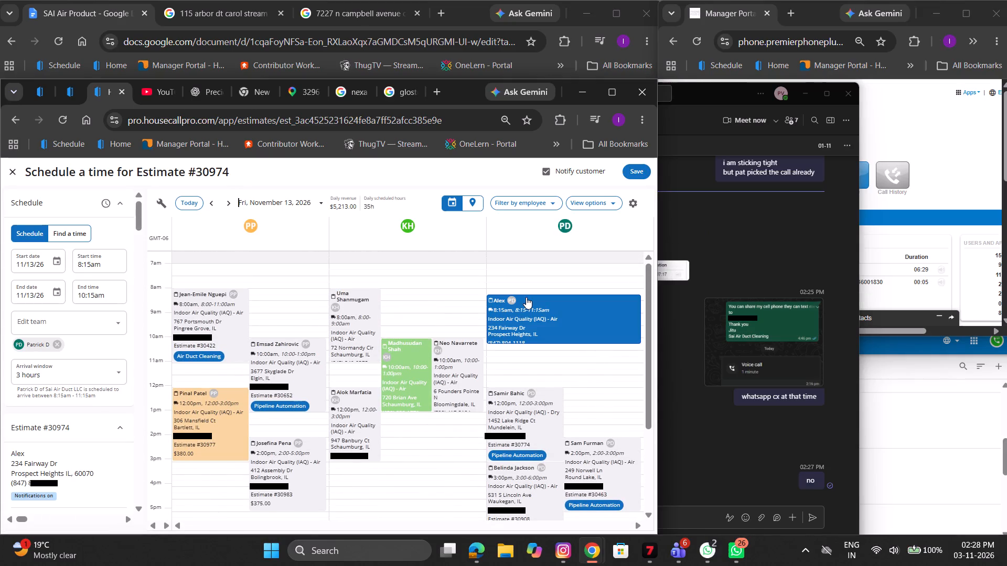
pyautogui.moveTo(517, 309); pyautogui.dragTo(517, 303)
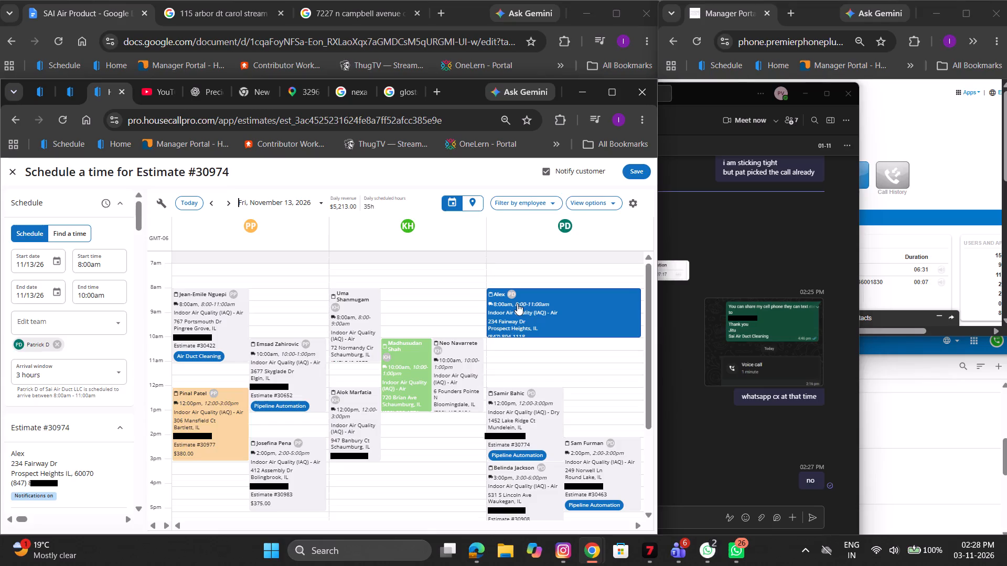
# Set the appointment's end time to 11:00am and save the schedule for Estimate #30974.
pyautogui.click(517, 303)
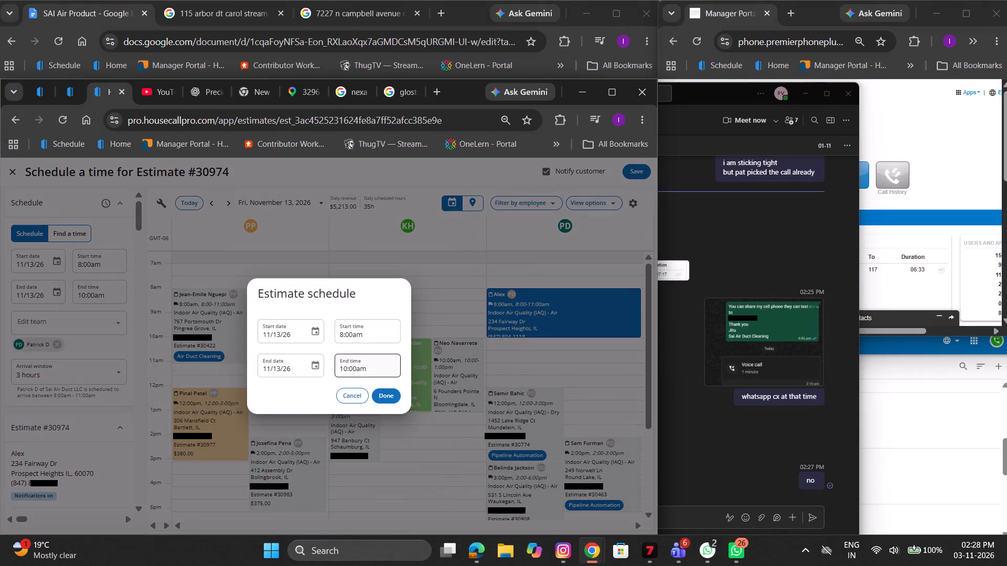
pyautogui.click(362, 367)
pyautogui.click(355, 428)
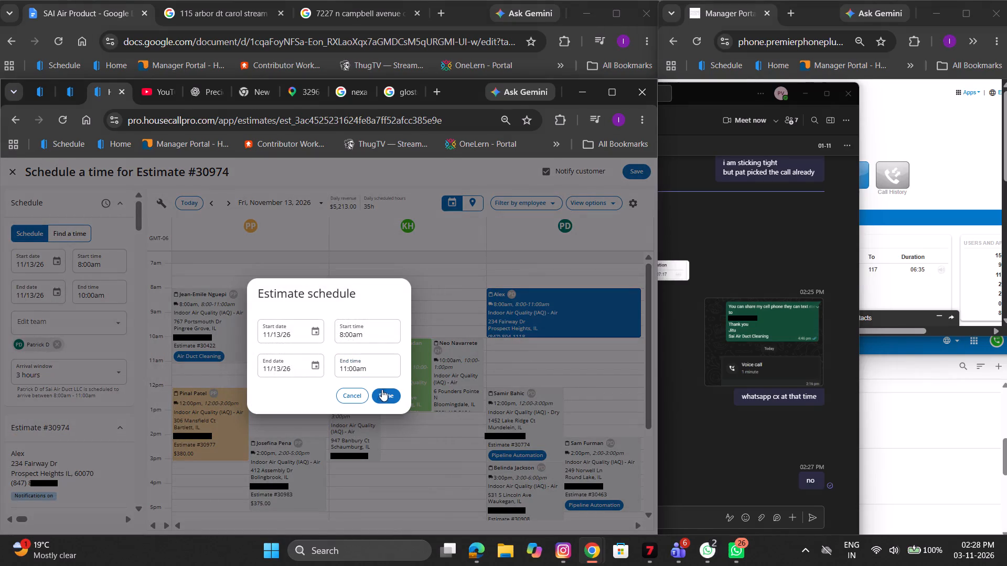
pyautogui.click(382, 389)
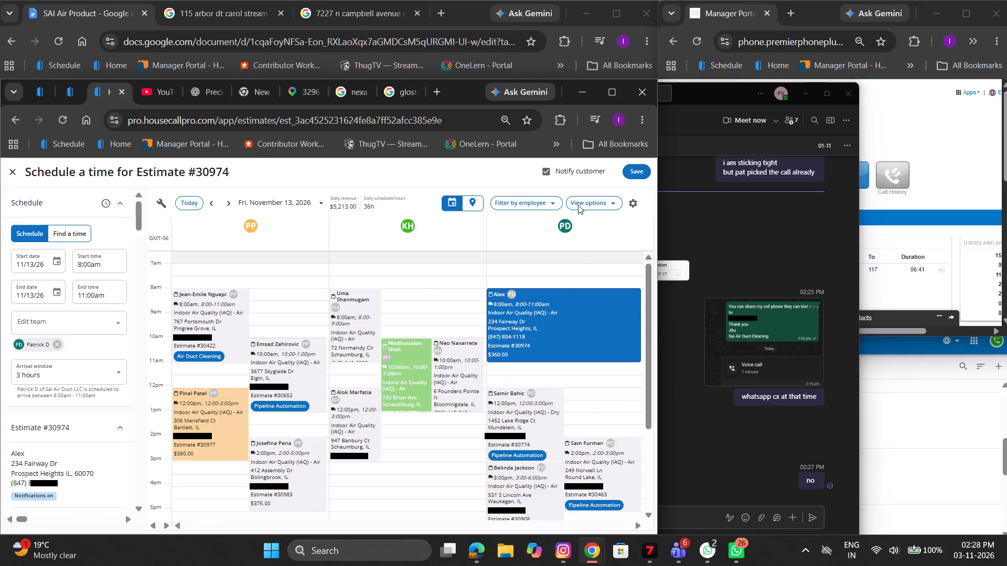
pyautogui.hscroll(2, 554, 302)
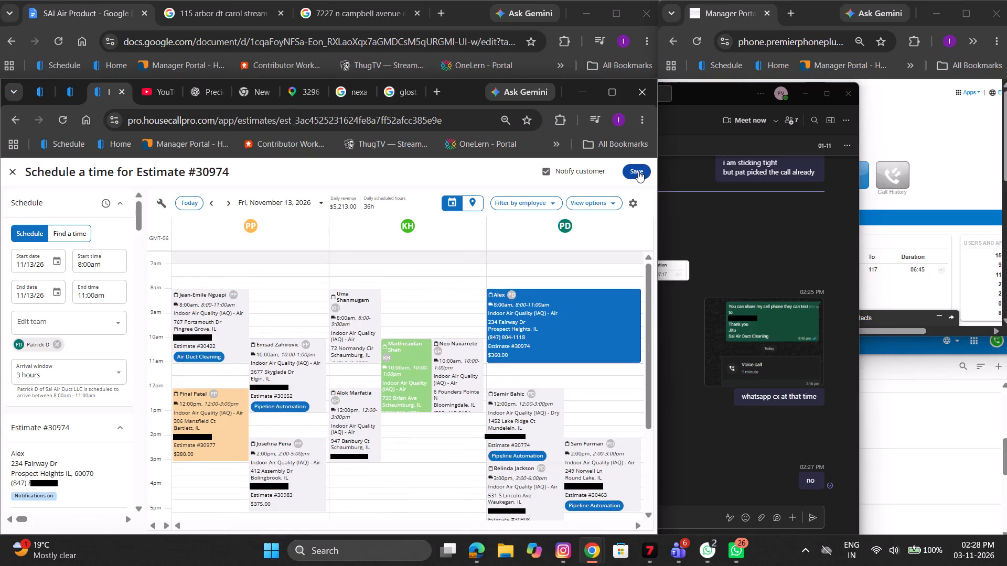
pyautogui.click(638, 171)
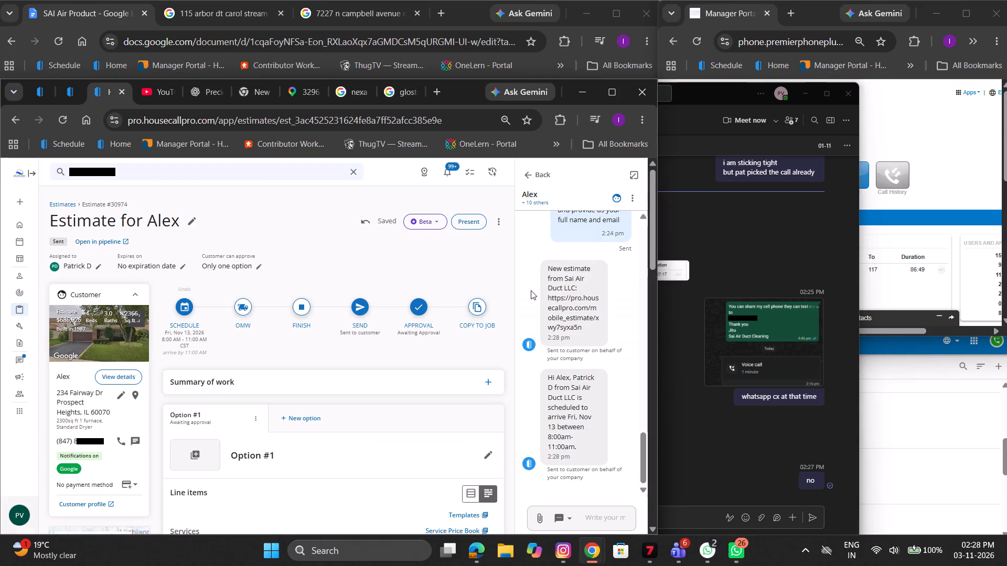
# Look over Estimate #30974, checking its schedule, service description, discount, total and private notes.
pyautogui.scroll(-1, 532, 280)
pyautogui.scroll(-4, 259, 402)
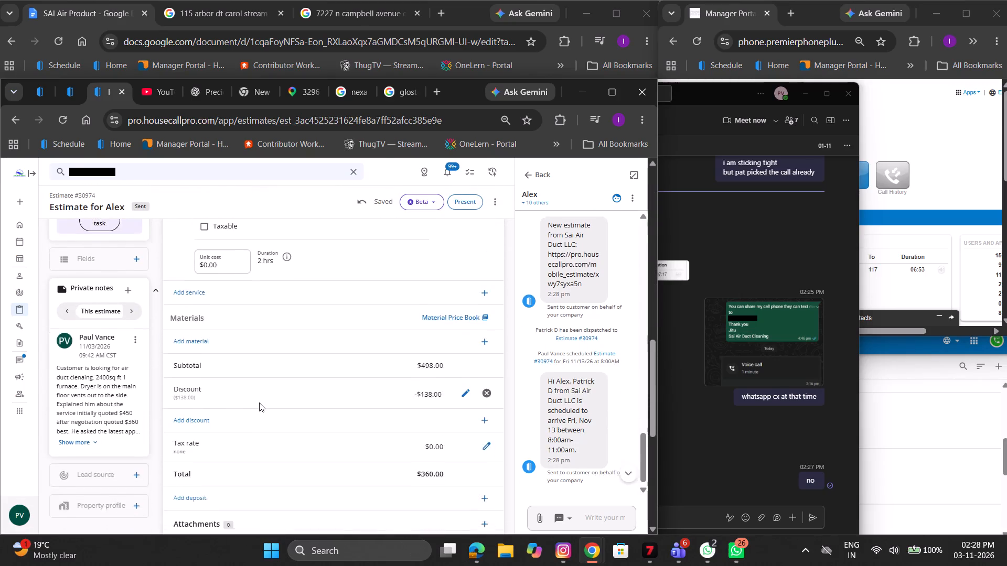
pyautogui.scroll(4, 259, 402)
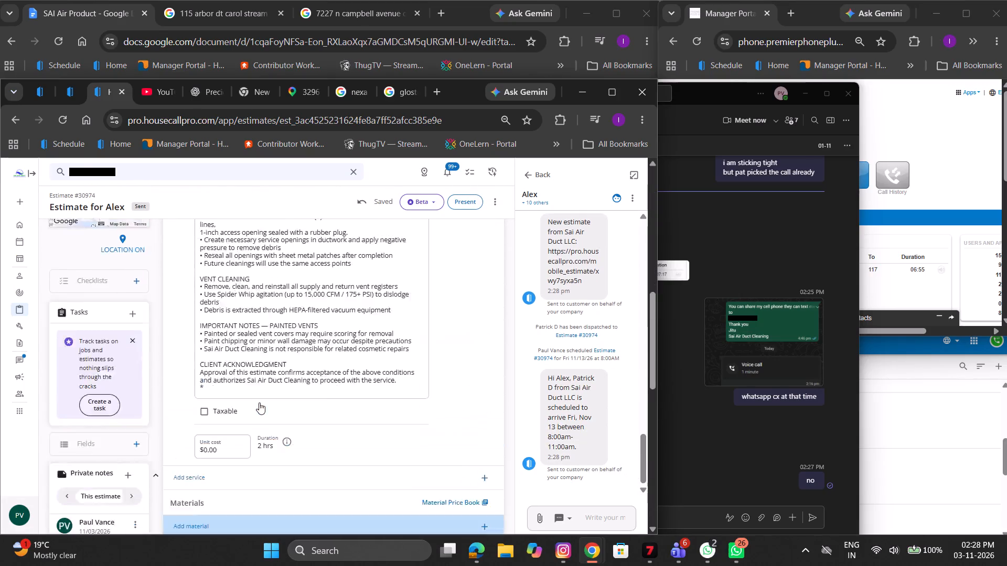
pyautogui.scroll(5, 259, 402)
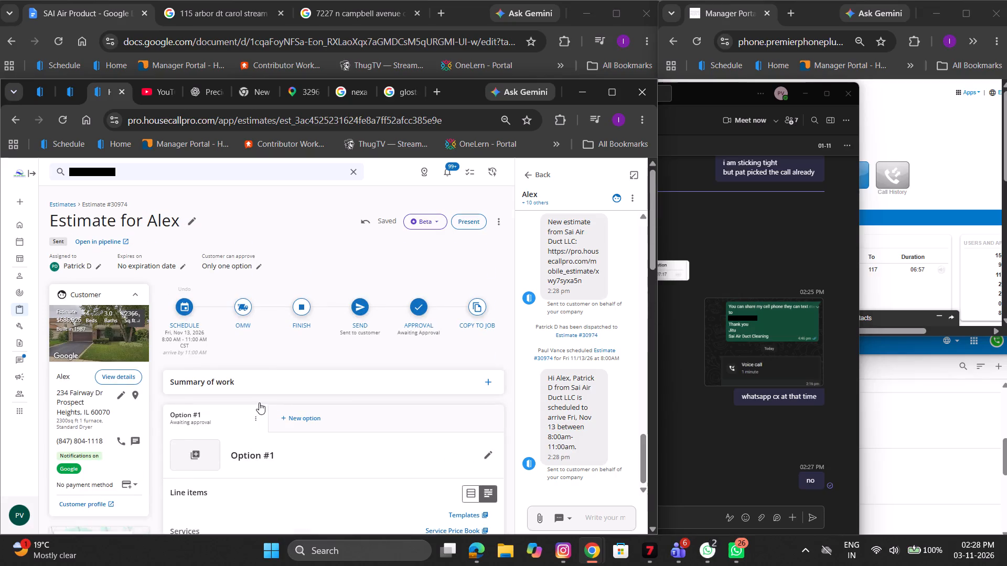
pyautogui.scroll(-3, 300, 419)
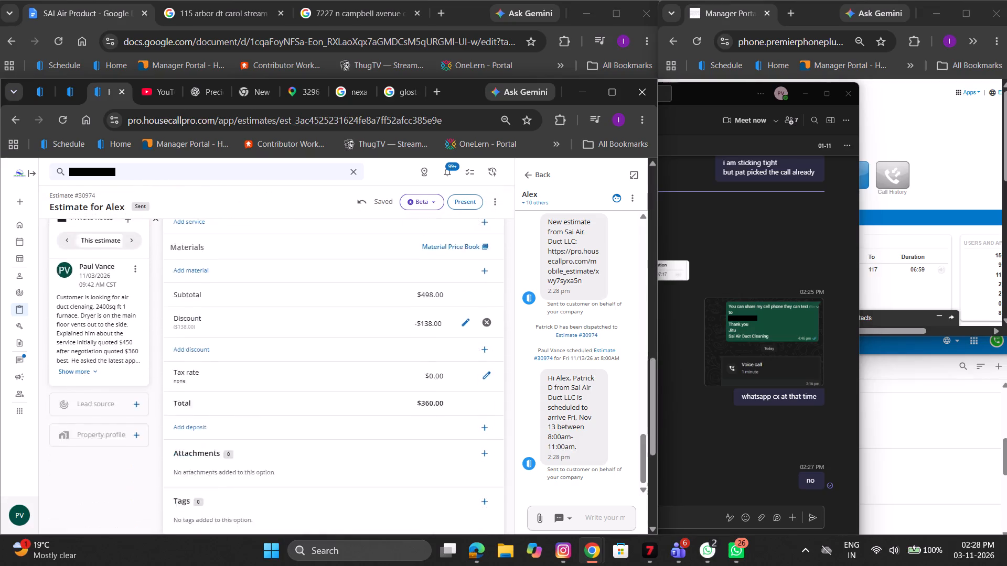
pyautogui.scroll(-1, 300, 419)
pyautogui.scroll(6, 300, 419)
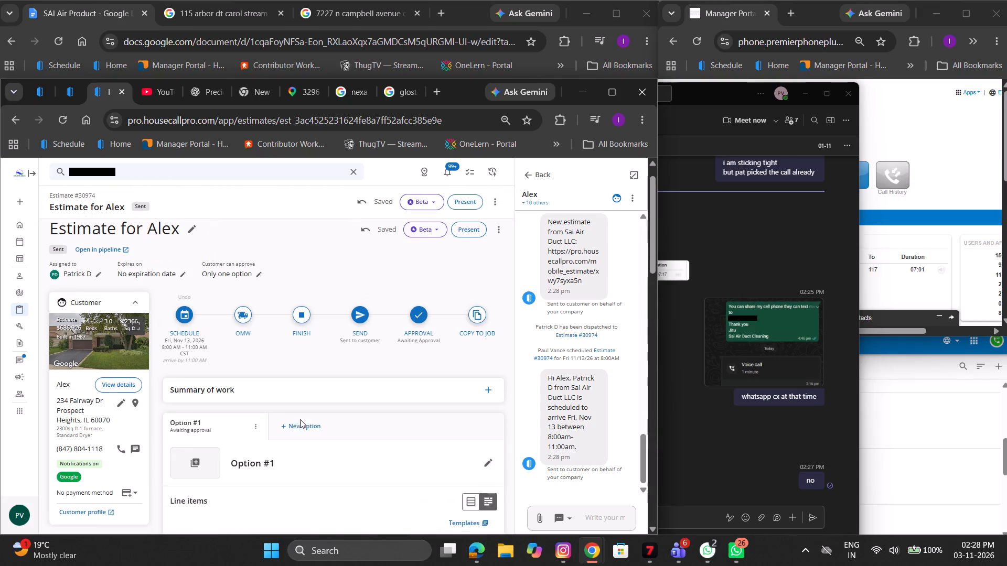
pyautogui.scroll(1, 300, 419)
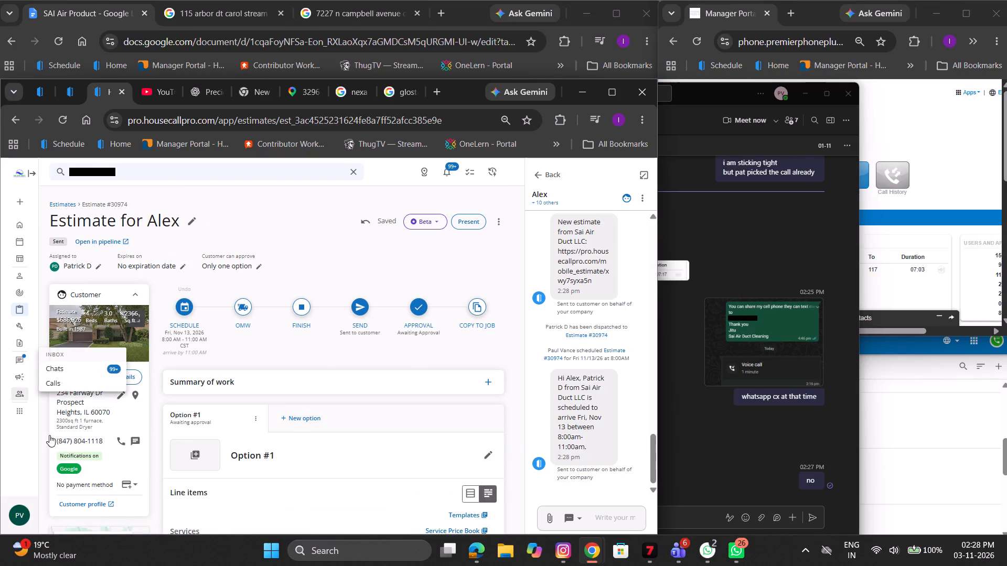
# Copy the customer's phone number from Estimate #30974, and filter the Manager Portal call history to user 119.
pyautogui.tripleClick(77, 441)
pyautogui.hotkey('ctrl', 'c')
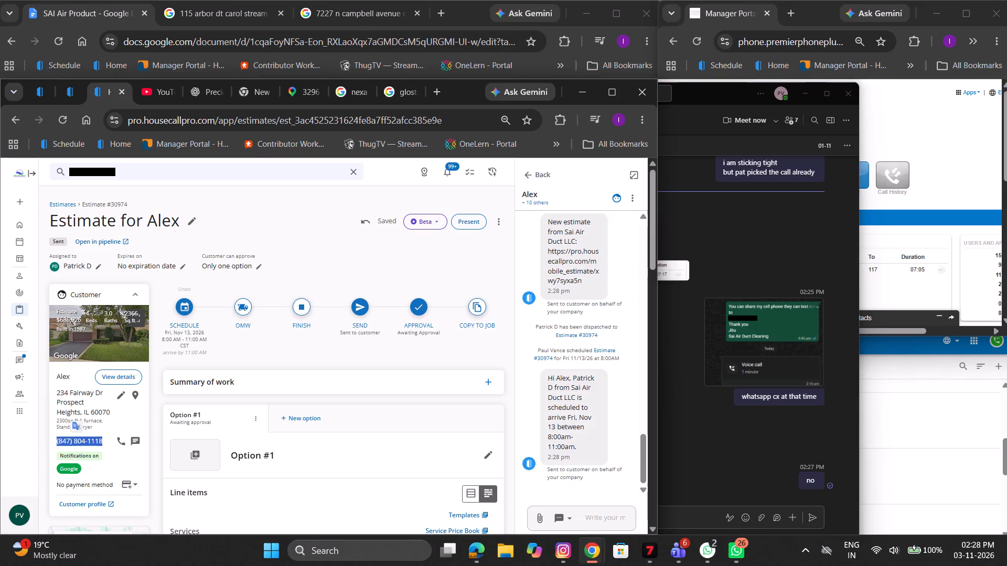
pyautogui.click(894, 189)
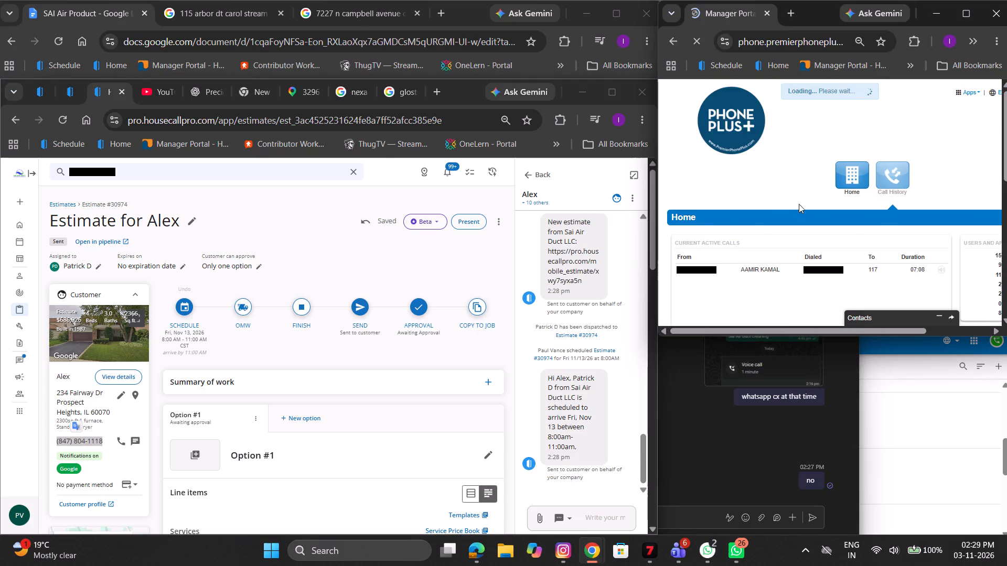
pyautogui.scroll(-1, 725, 177)
pyautogui.scroll(-4, 781, 151)
pyautogui.scroll(2, 781, 151)
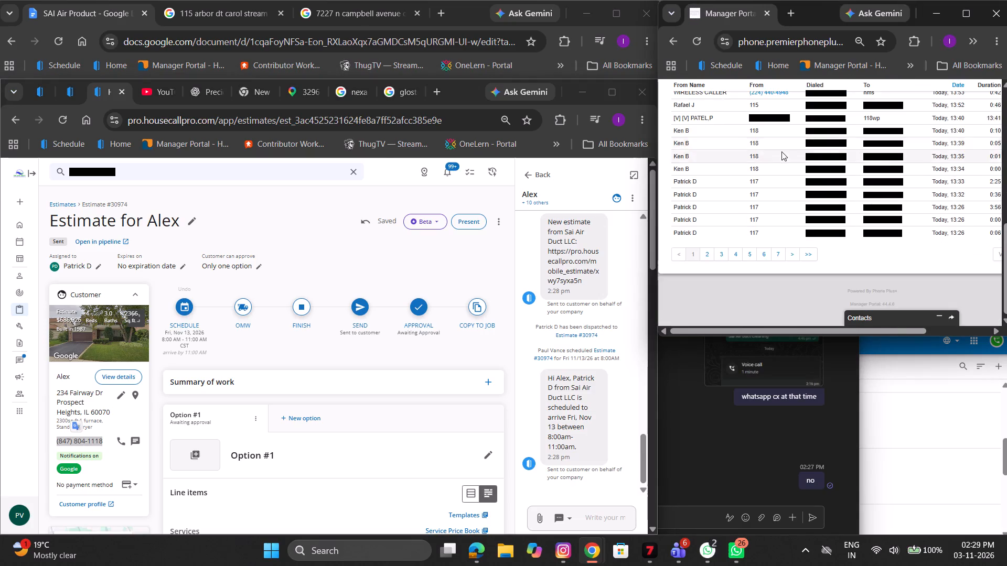
pyautogui.scroll(2, 781, 151)
pyautogui.click(693, 236)
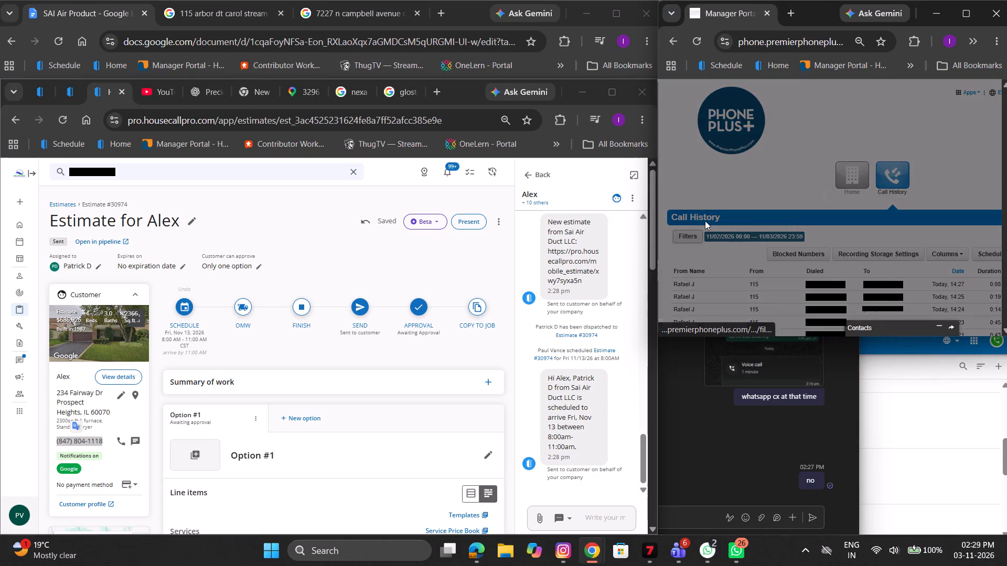
pyautogui.click(819, 195)
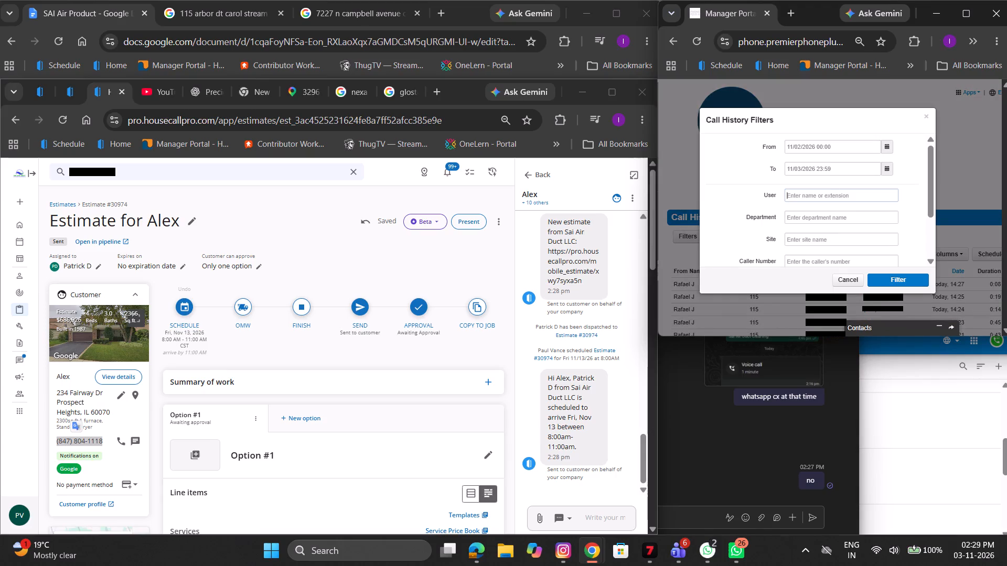
pyautogui.write('119')
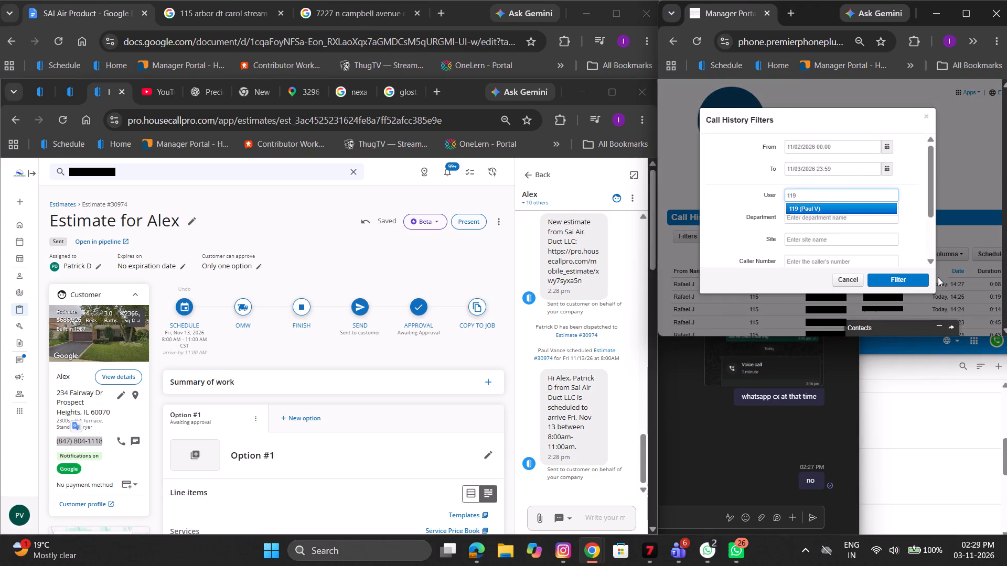
pyautogui.click(907, 279)
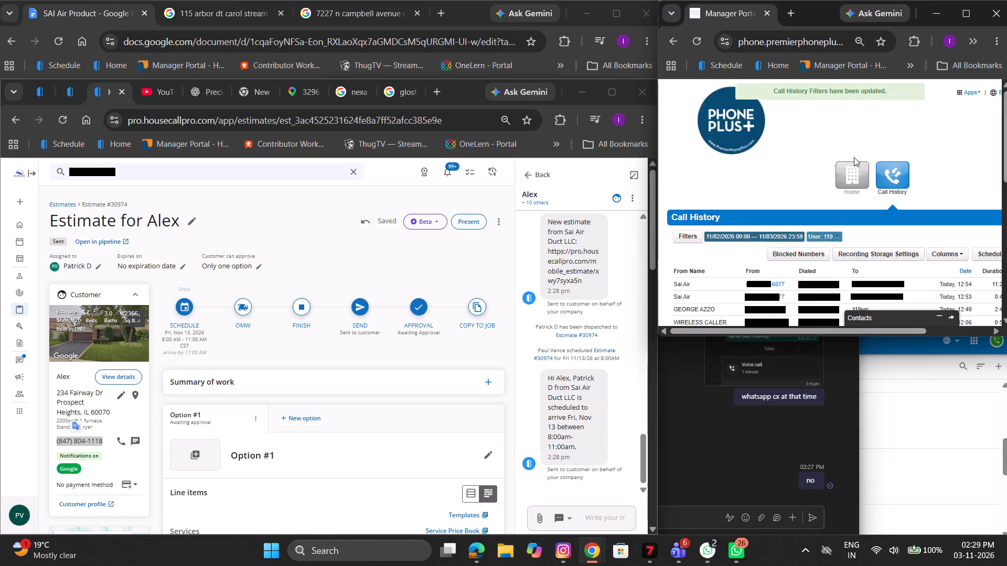
# Search the filtered call history for the copied customer phone number and examine the matching calls.
pyautogui.scroll(-2, 854, 157)
pyautogui.hotkey('ctrl', 'f')
pyautogui.hotkey('ctrl', 'v')
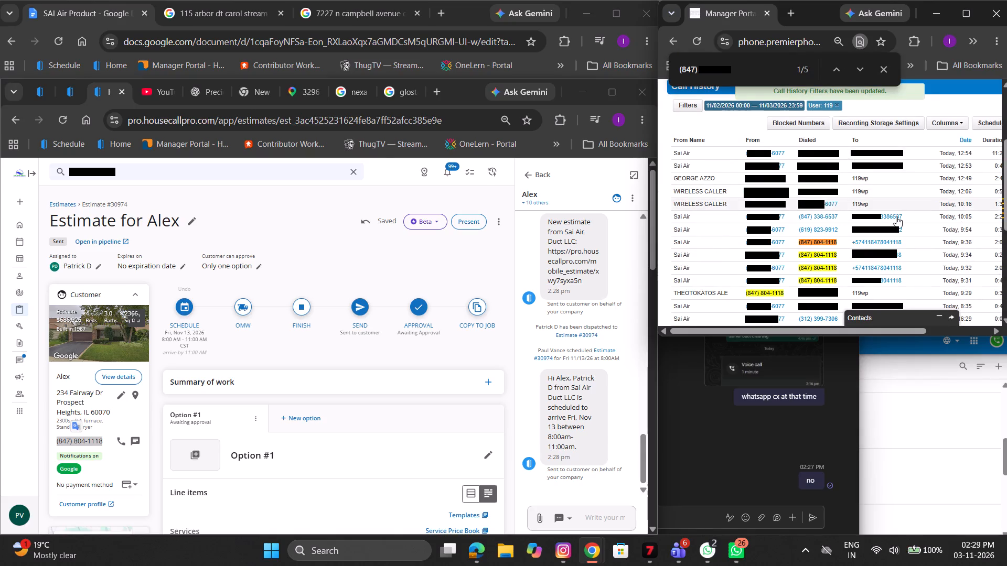
pyautogui.scroll(-1, 896, 216)
pyautogui.click(685, 271)
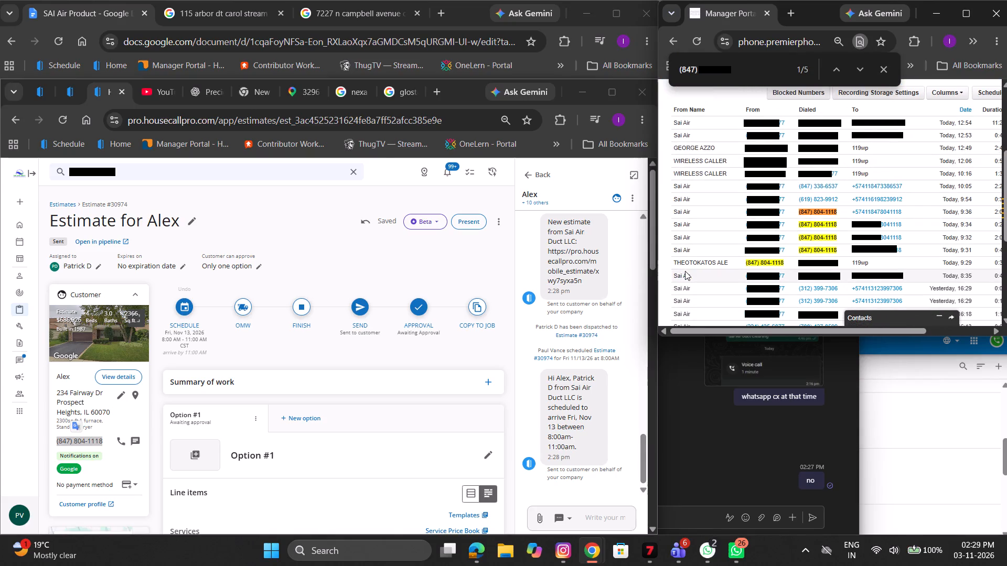
pyautogui.tripleClick(84, 440)
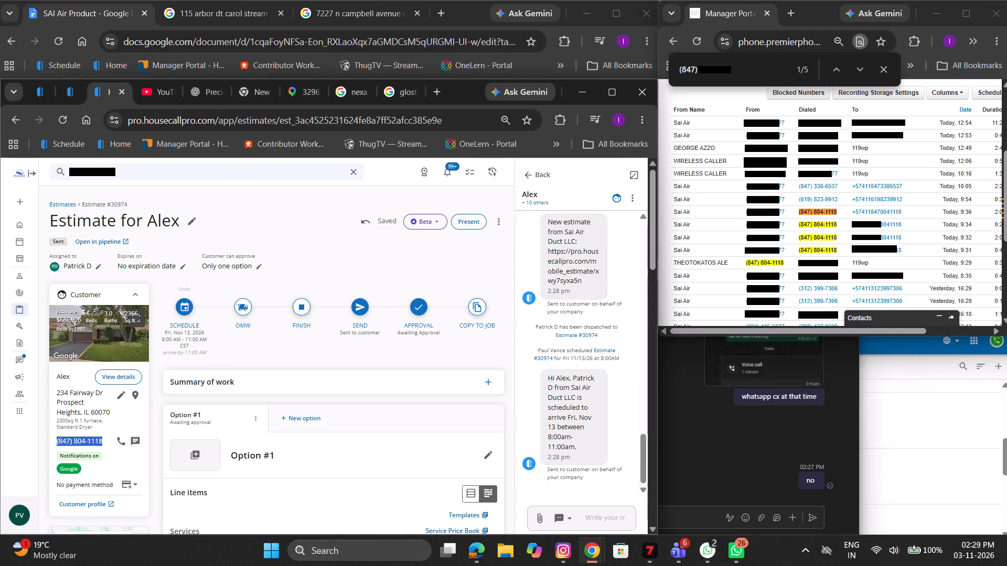
pyautogui.hotkey('ctrl', 'c')
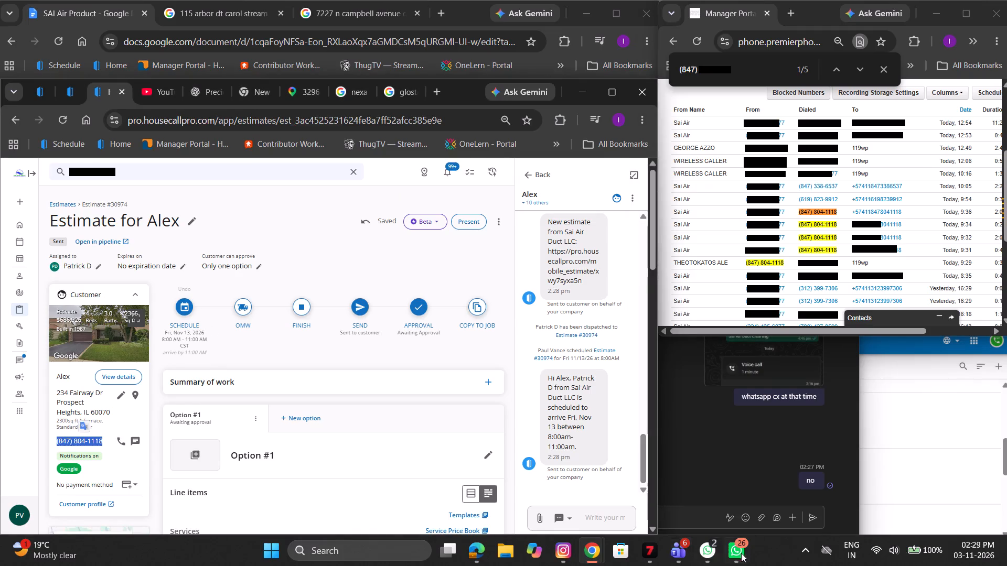
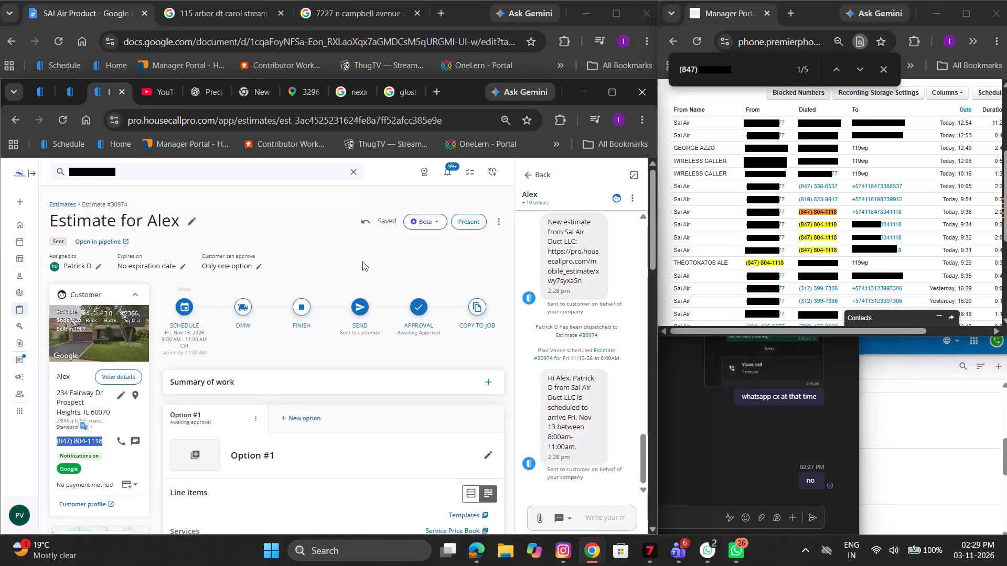
pyautogui.scroll(1, 334, 393)
pyautogui.moveTo(117, 411); pyautogui.dragTo(42, 400)
pyautogui.moveTo(52, 393); pyautogui.dragTo(93, 400)
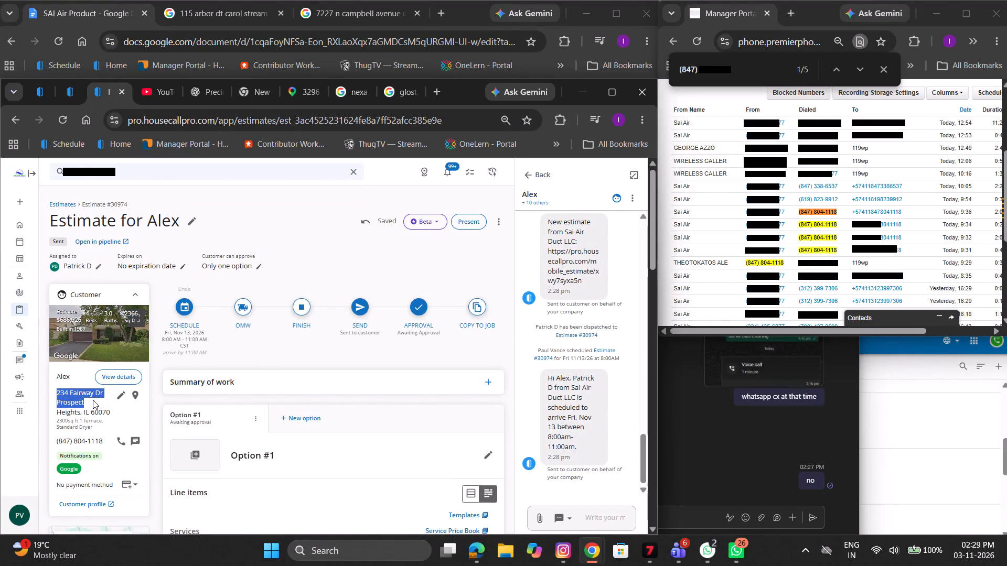
pyautogui.moveTo(93, 400); pyautogui.dragTo(110, 410)
pyautogui.hotkey('ctrl', 'c')
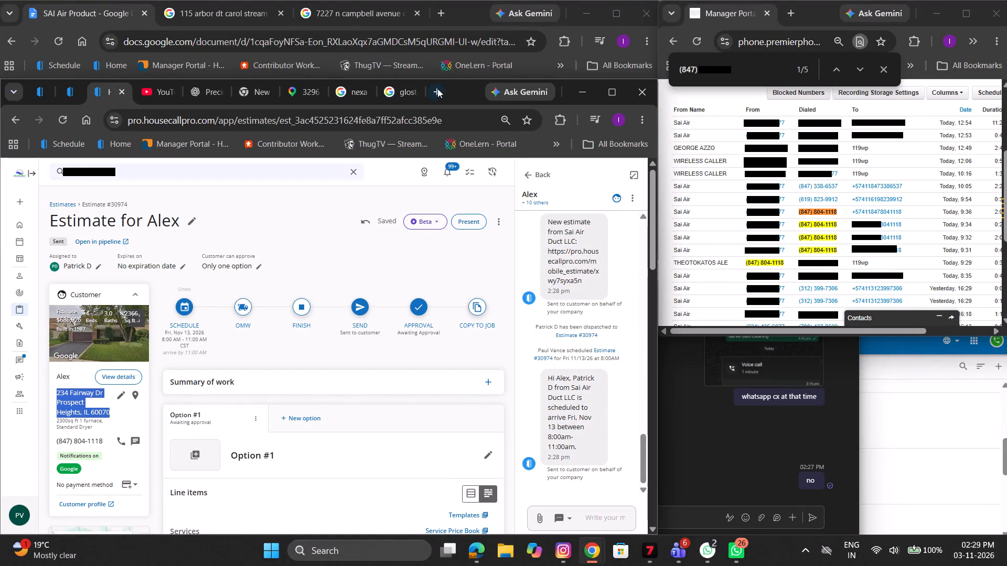
pyautogui.click(437, 89)
pyautogui.hotkey('ctrl', 'v')
pyautogui.press('space')
pyautogui.write('owner name')
pyautogui.press('Return')
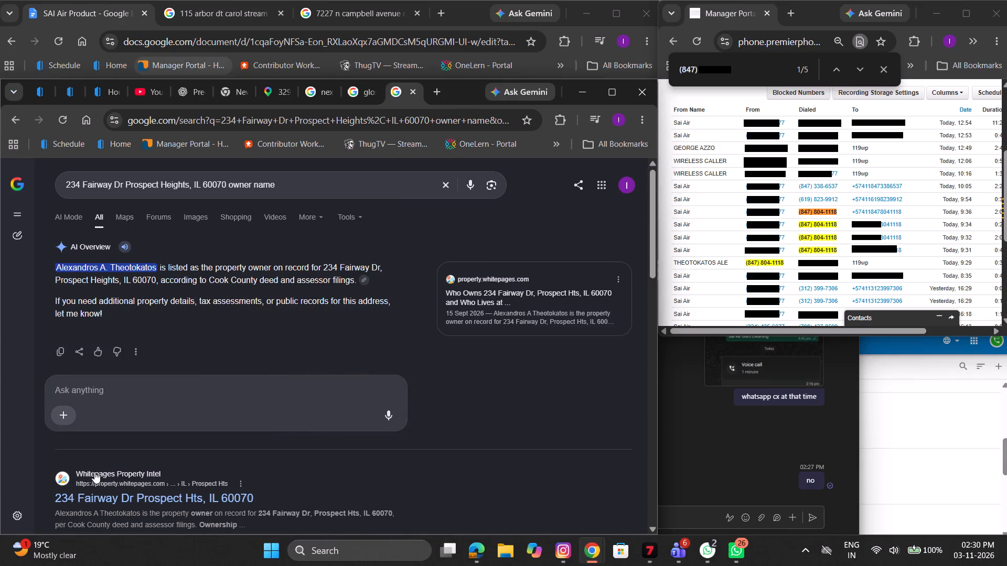
pyautogui.doubleClick(139, 266)
pyautogui.hotkey('ctrl', 'c')
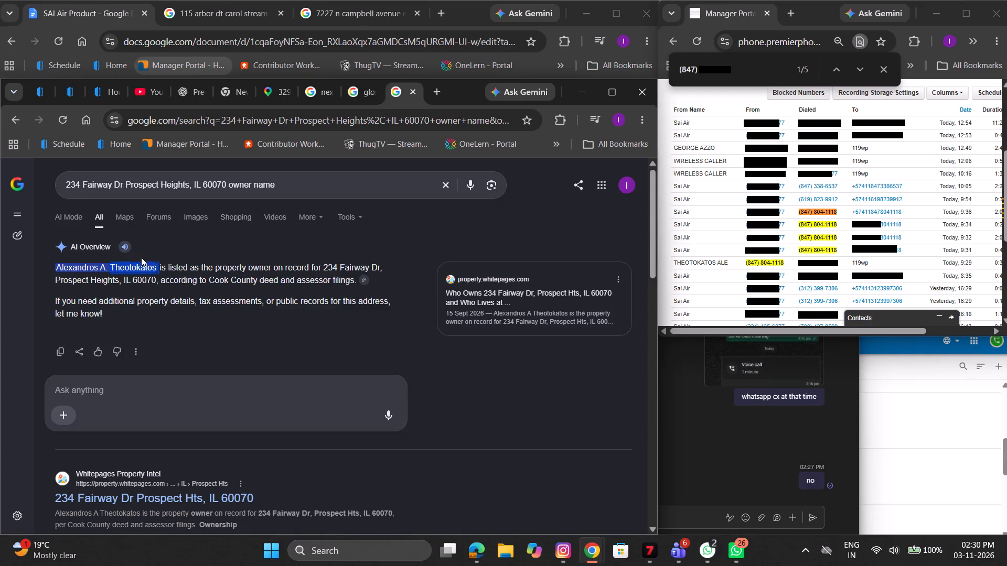
pyautogui.click(88, 94)
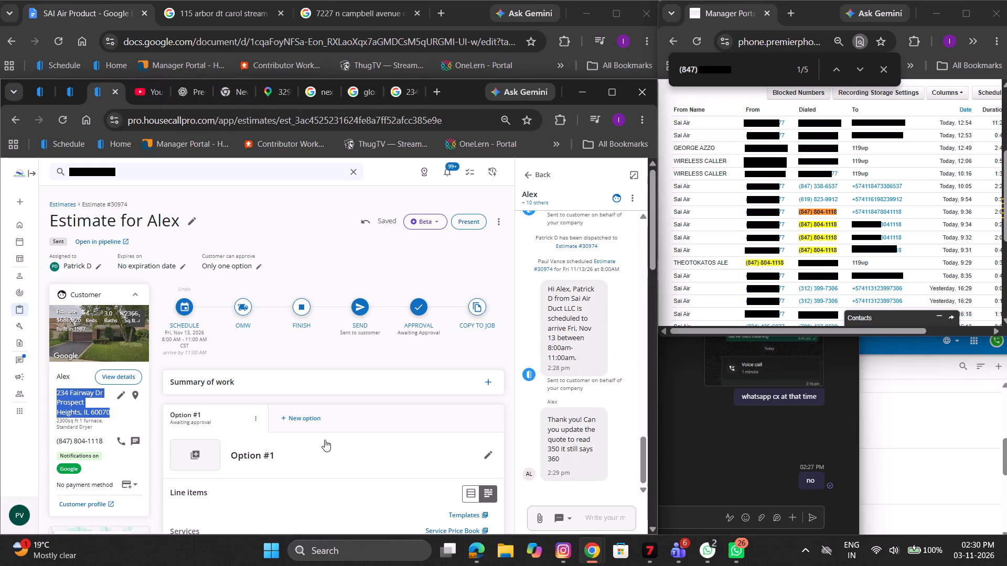
pyautogui.scroll(-1, 332, 441)
pyautogui.scroll(1, 332, 441)
pyautogui.scroll(-1, 332, 441)
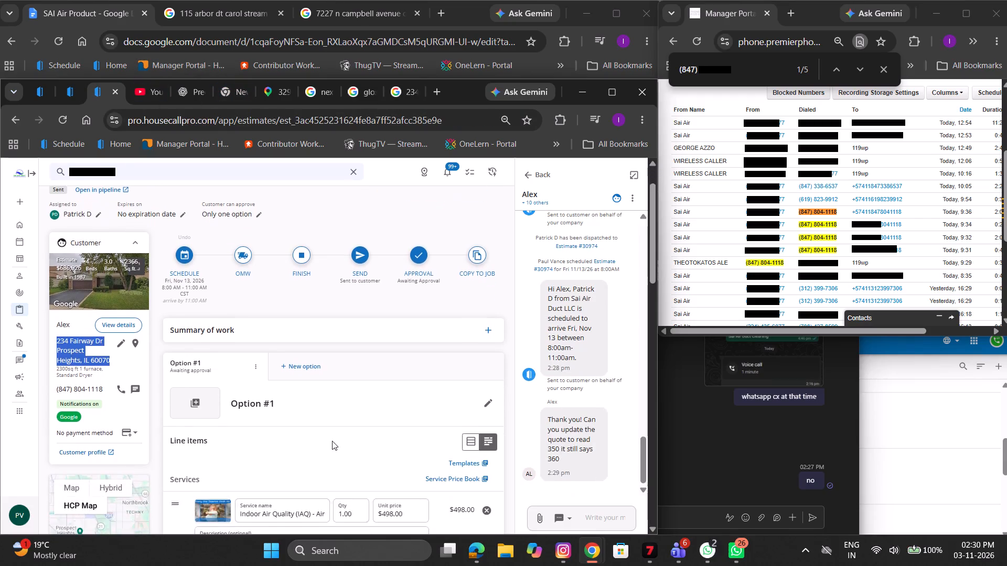
pyautogui.scroll(-3, 332, 441)
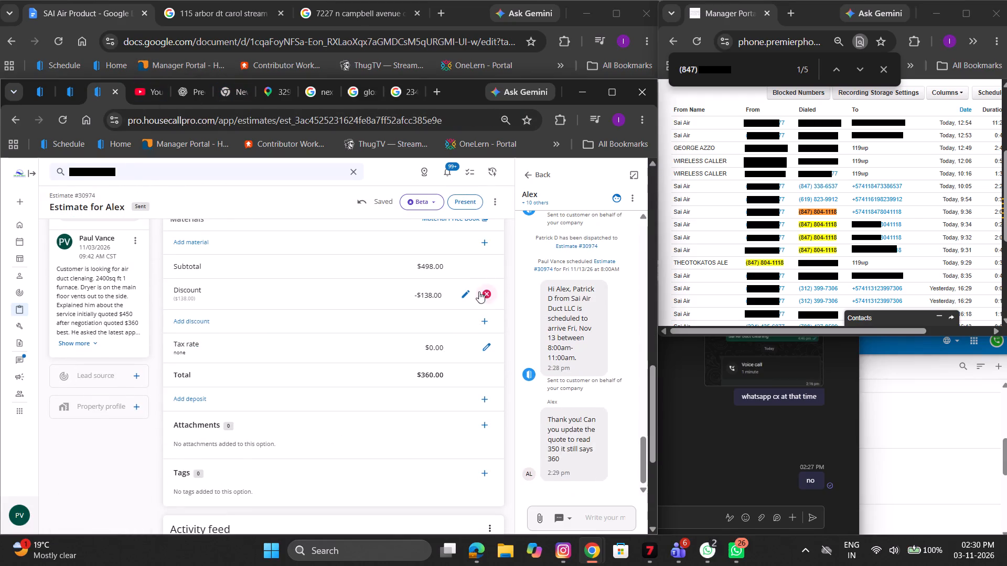
pyautogui.click(469, 295)
pyautogui.moveTo(404, 358); pyautogui.dragTo(385, 360)
pyautogui.write('48')
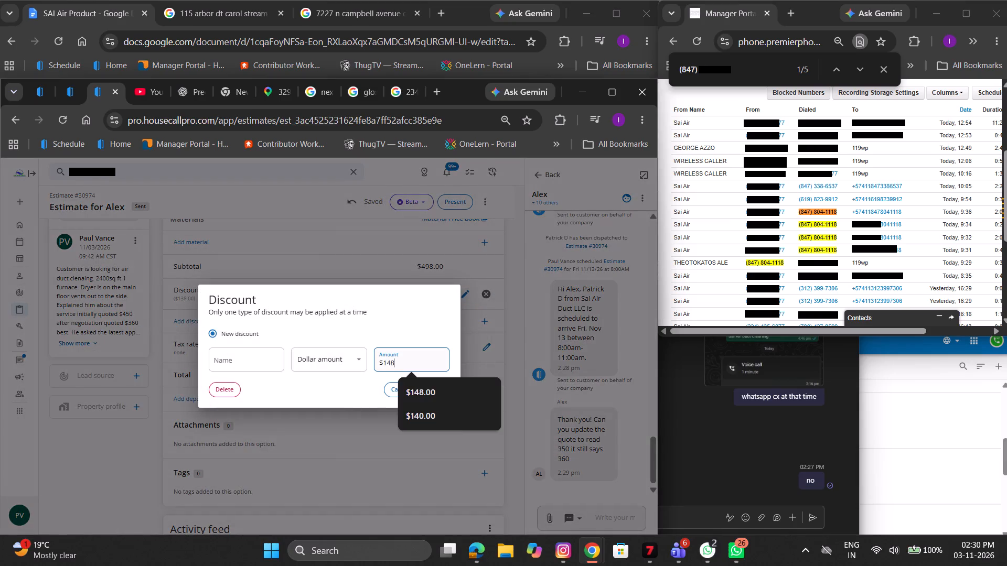
pyautogui.click(430, 385)
pyautogui.click(433, 387)
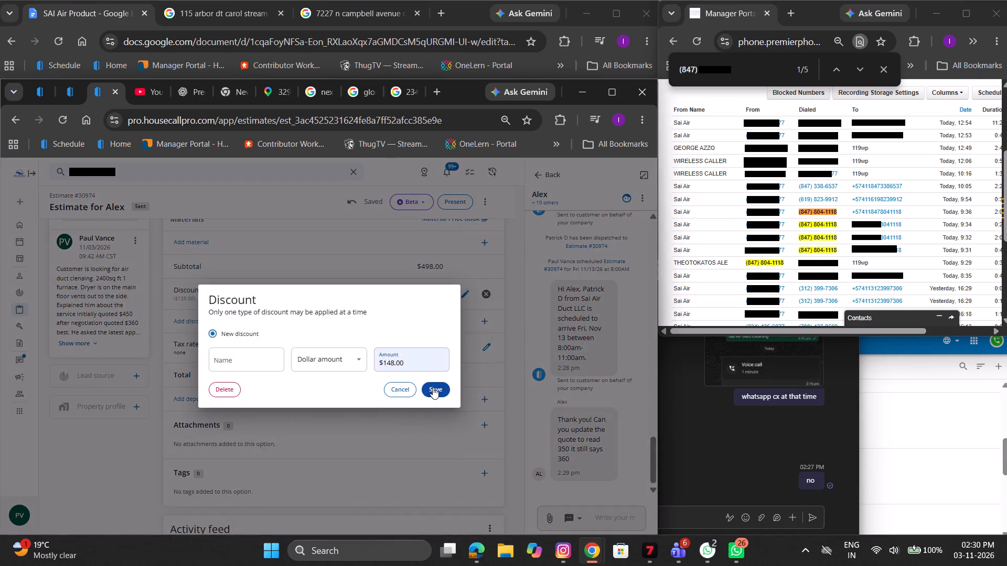
pyautogui.scroll(1, 433, 387)
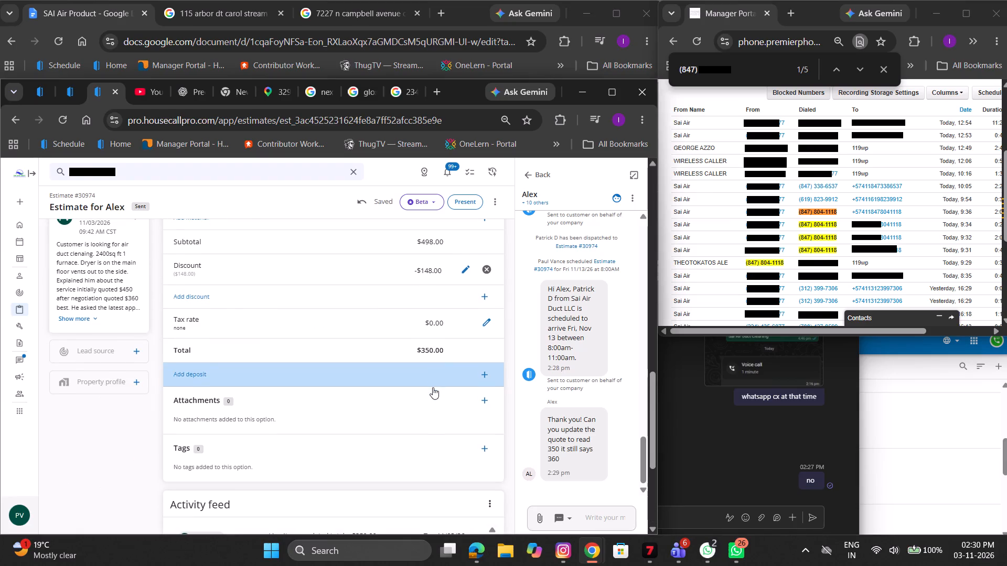
pyautogui.scroll(5, 433, 387)
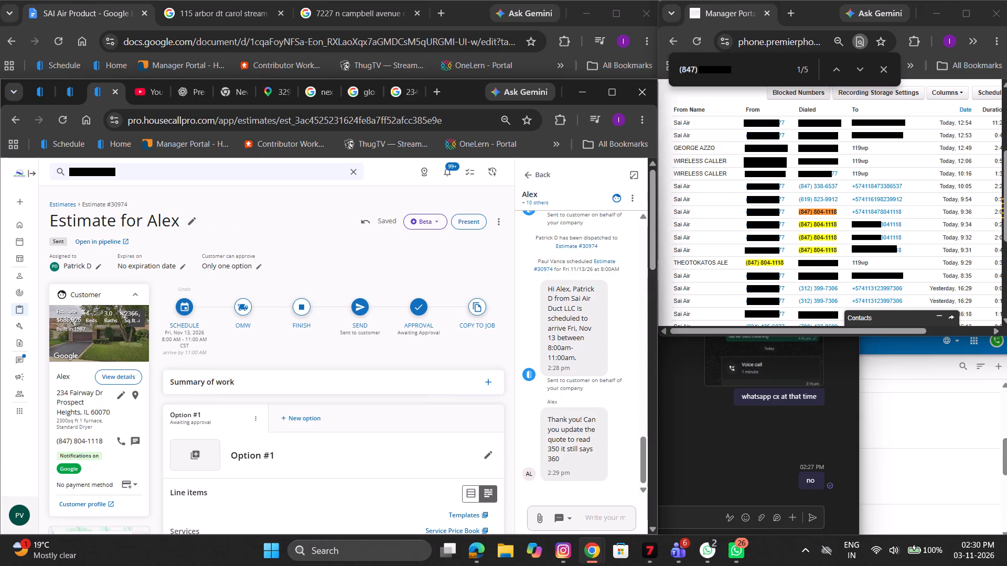
# Send the customer the chat message "Its updated can you please open it again".
pyautogui.click(591, 526)
pyautogui.write('Its updated')
pyautogui.press('space')
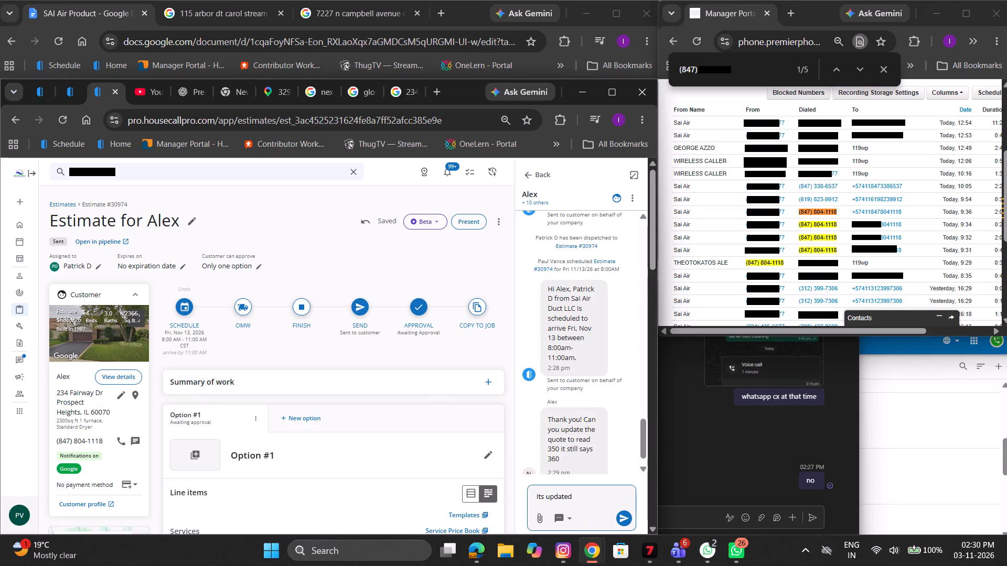
pyautogui.write('can you please cec')
pyautogui.press('BackSpace')
pyautogui.press('BackSpace')
pyautogui.press('BackSpace')
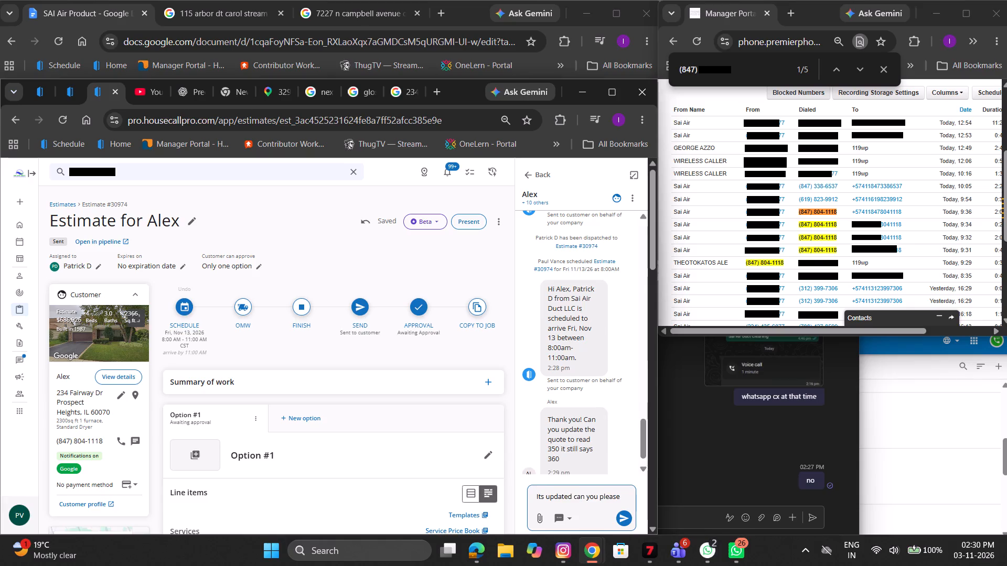
pyautogui.write('open it again')
pyautogui.press('space')
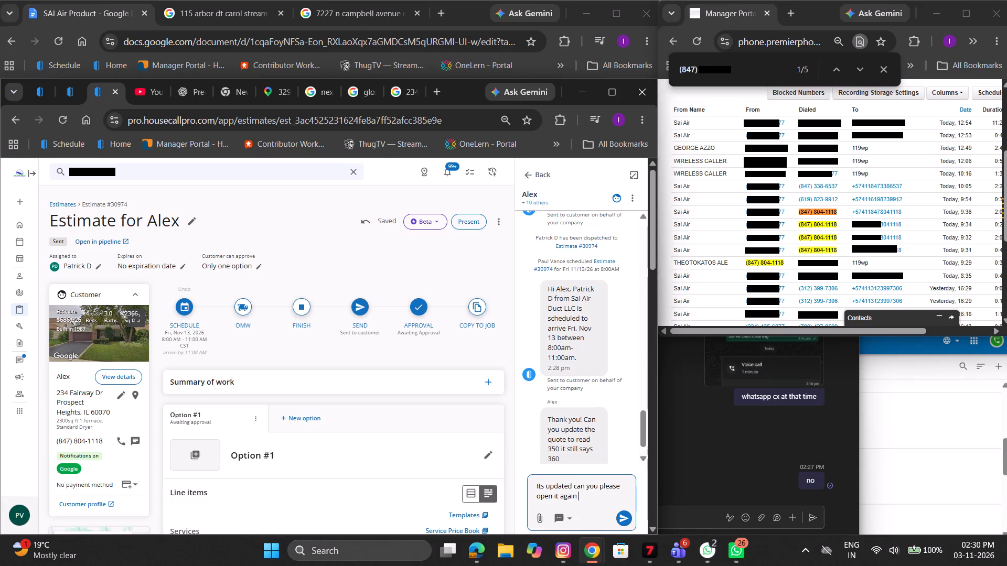
pyautogui.press('Return')
pyautogui.scroll(-2, 606, 445)
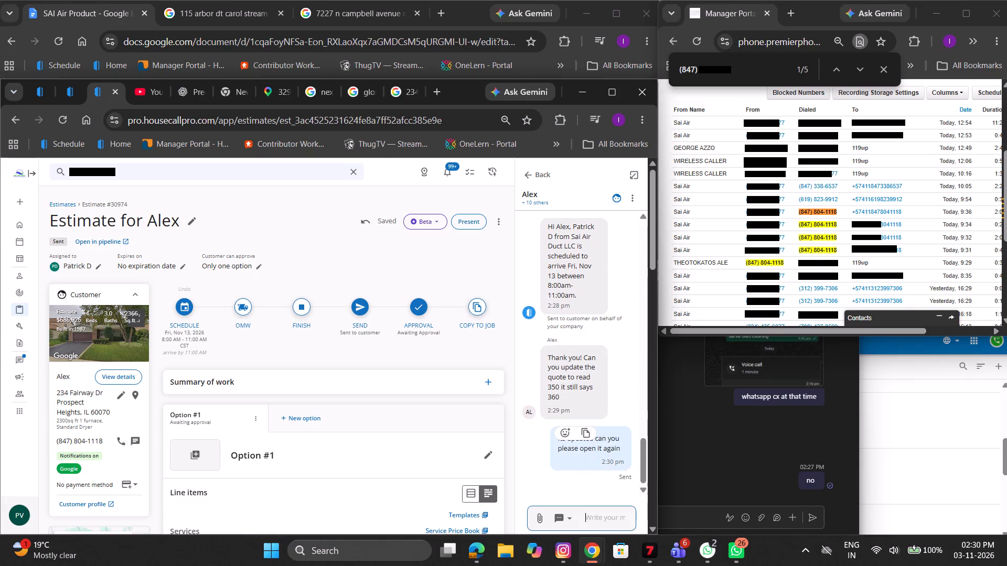
pyautogui.scroll(-1, 455, 449)
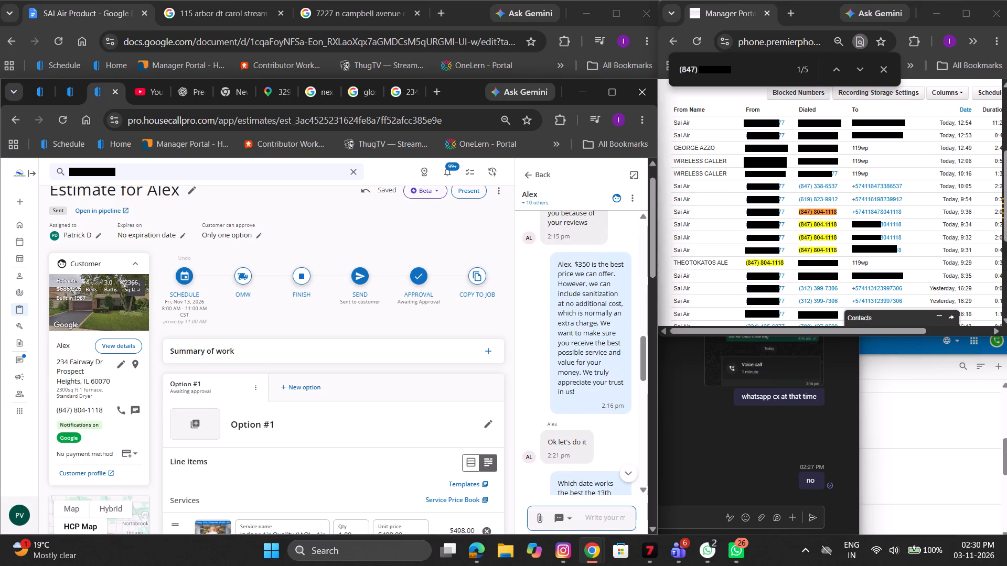
# Add the copied last name to the customer's last name and display name in the contact info.
pyautogui.click(123, 343)
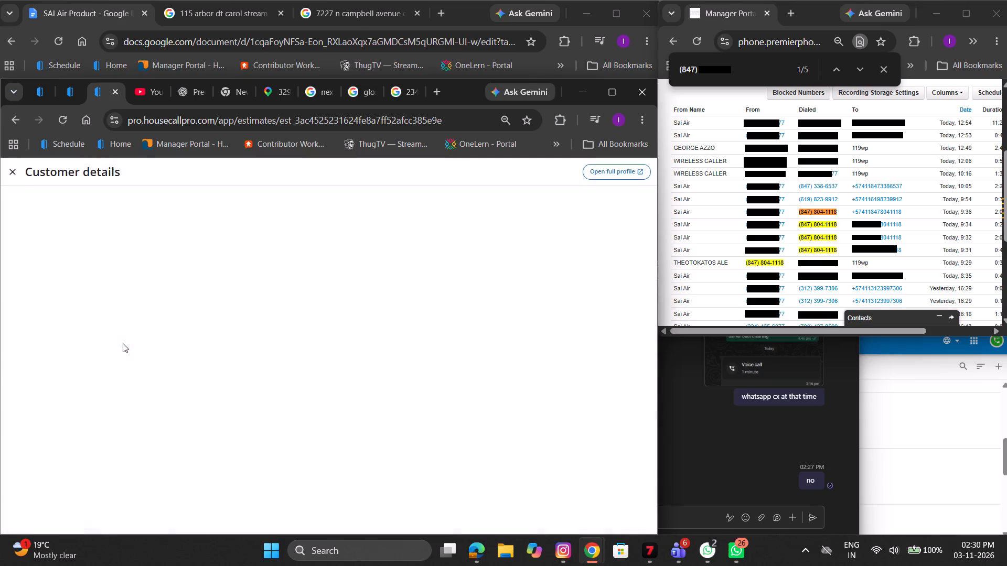
pyautogui.click(154, 336)
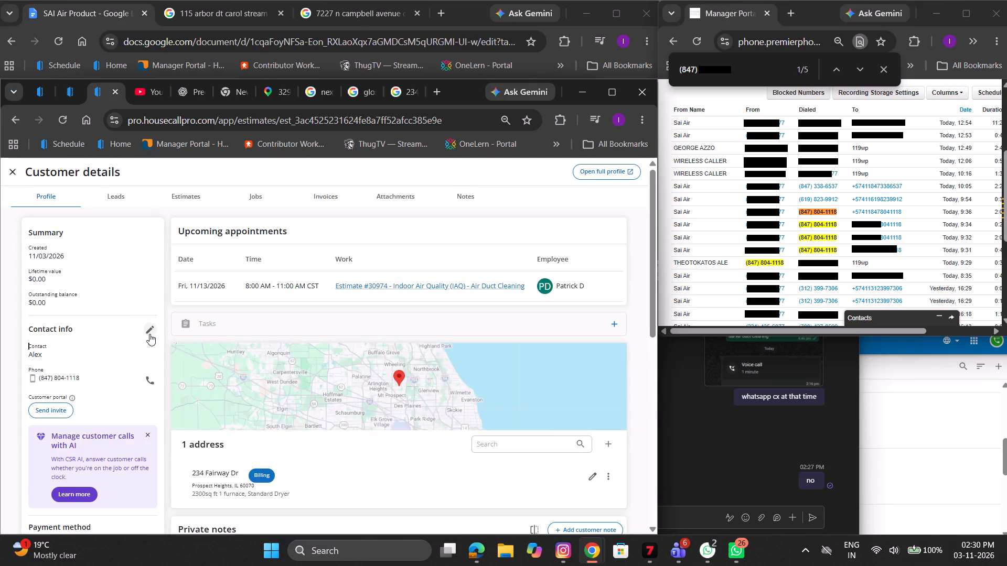
pyautogui.click(149, 334)
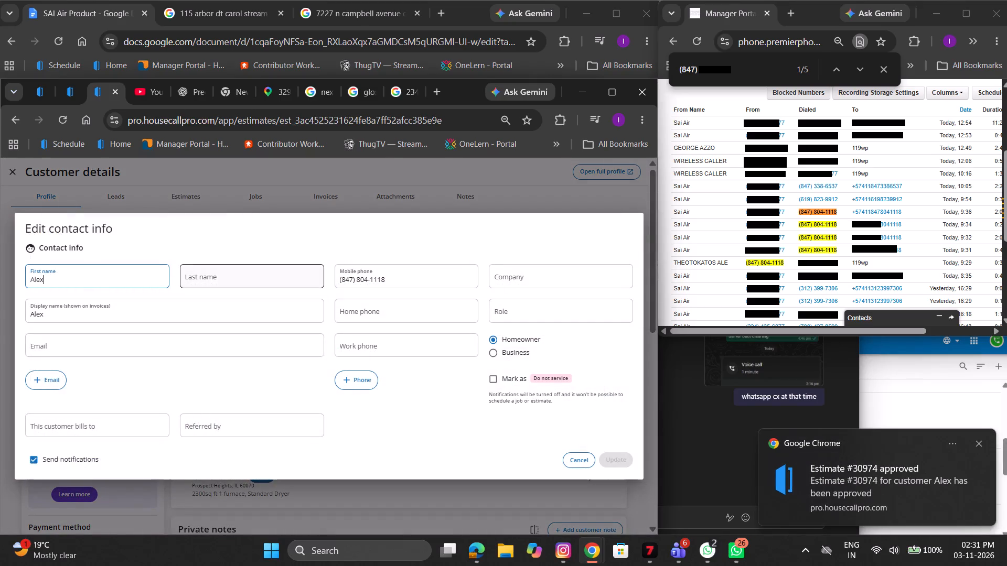
pyautogui.click(279, 279)
pyautogui.hotkey('ctrl', 'space')
pyautogui.hotkey('ctrl', 'v')
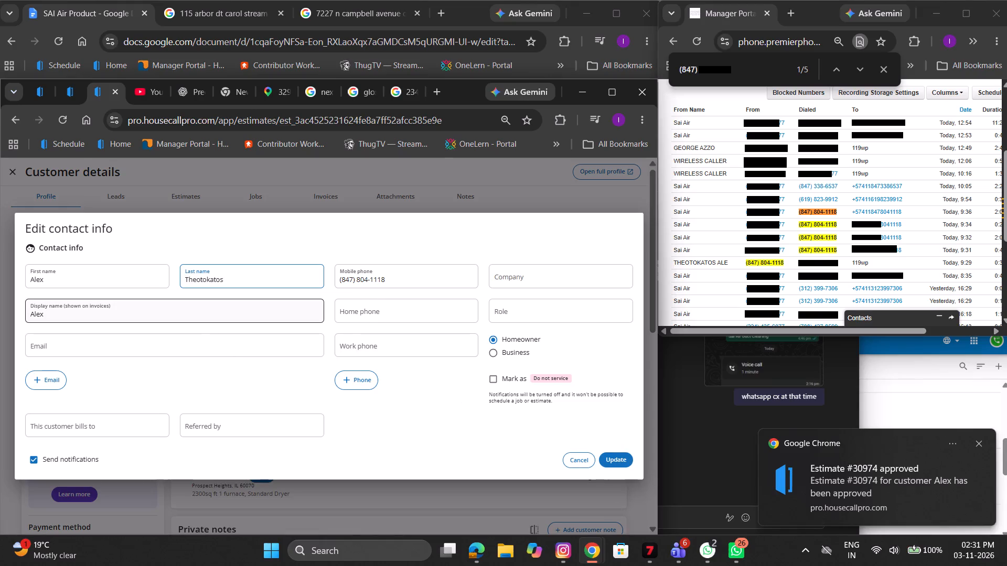
pyautogui.click(205, 314)
pyautogui.press('space')
pyautogui.hotkey('ctrl', 'v')
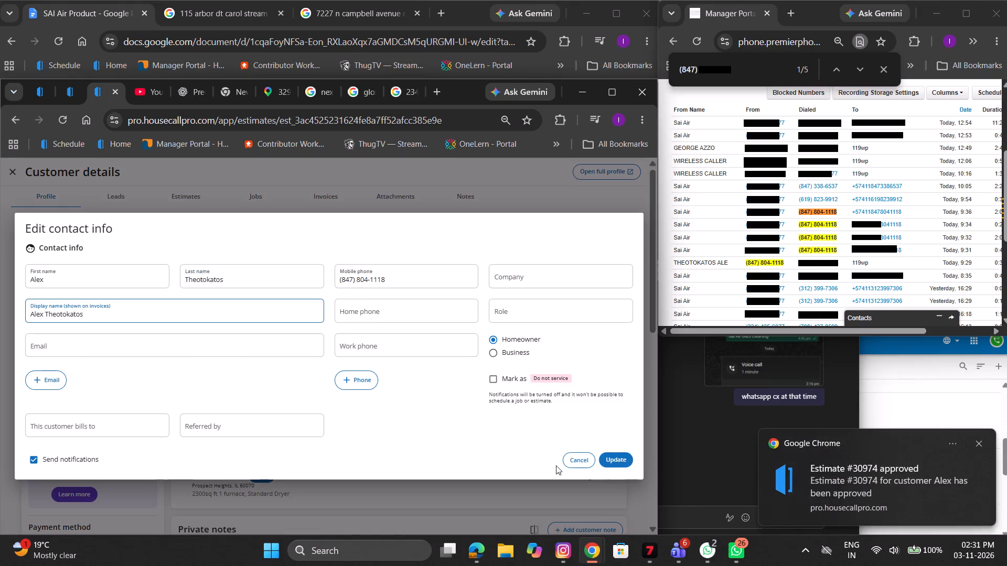
pyautogui.click(607, 461)
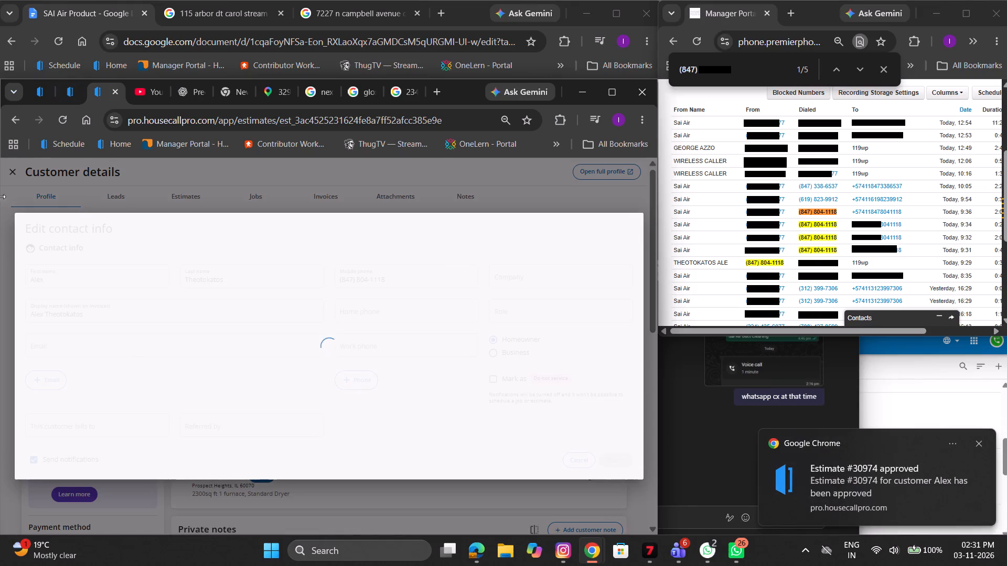
pyautogui.click(10, 173)
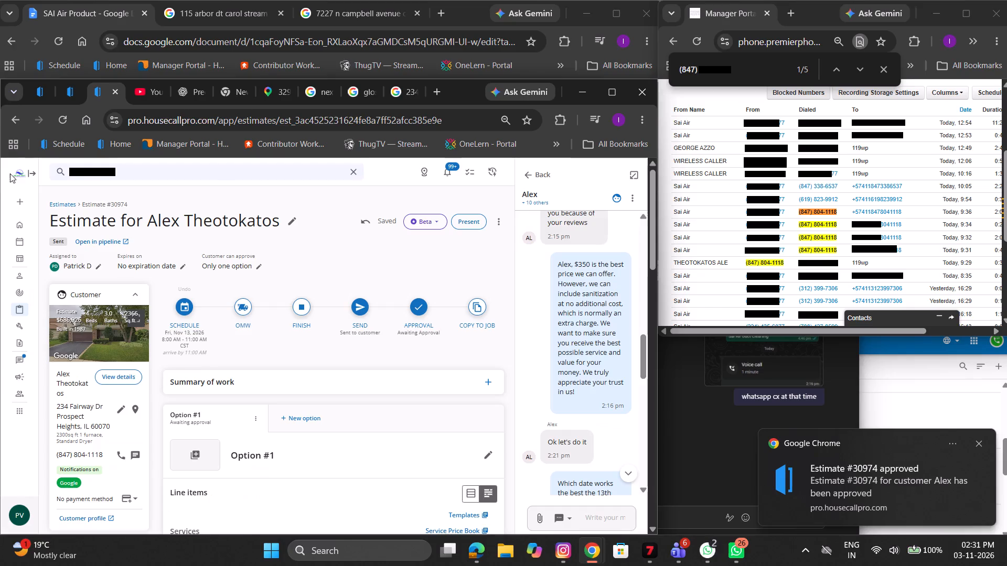
# Enter the private note "Customer agreed Booked." on Estimate #30974.
pyautogui.scroll(-3, 582, 410)
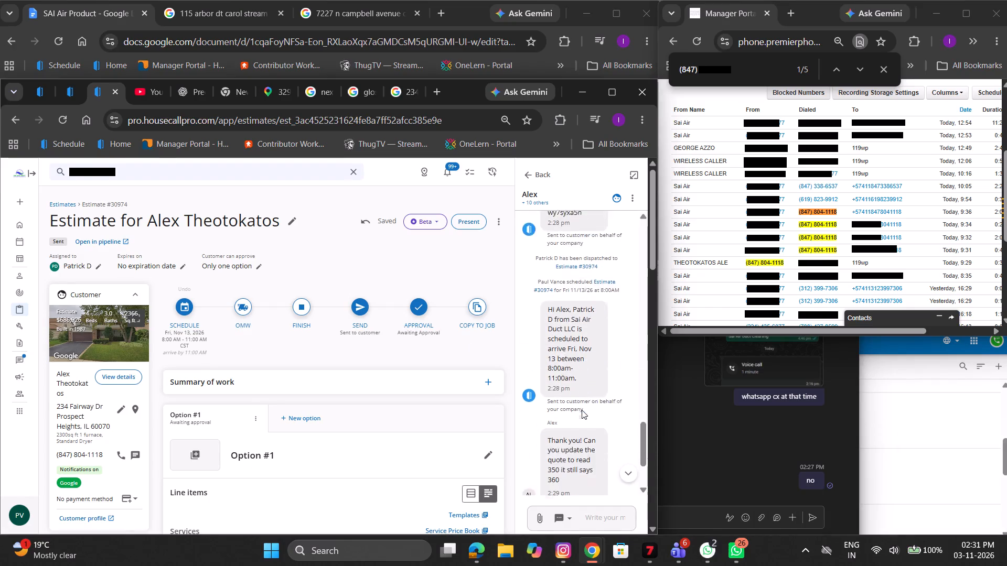
pyautogui.scroll(-3, 582, 410)
pyautogui.scroll(1, 358, 431)
pyautogui.scroll(-5, 358, 431)
pyautogui.click(131, 452)
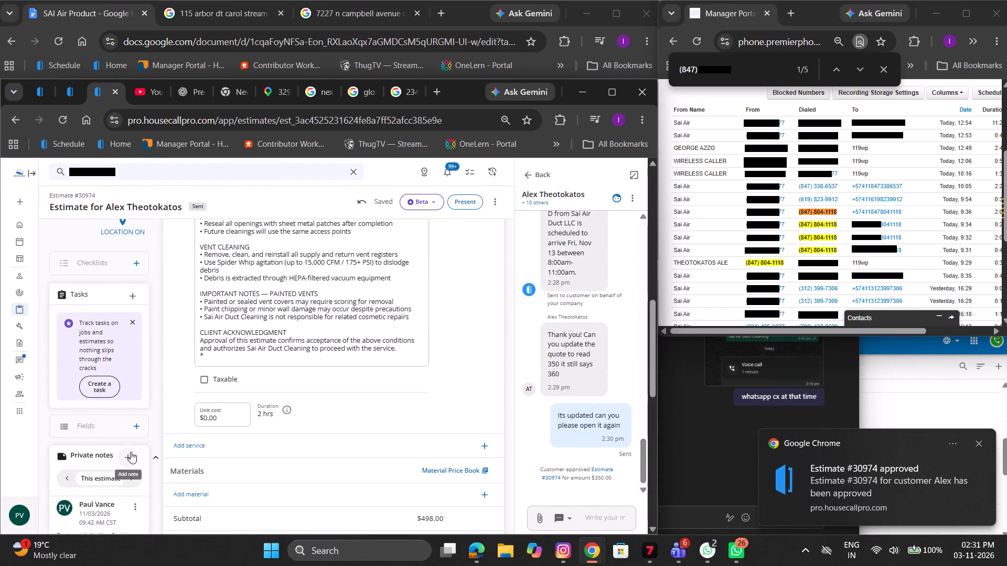
pyautogui.write('Customer agreed Booked.')
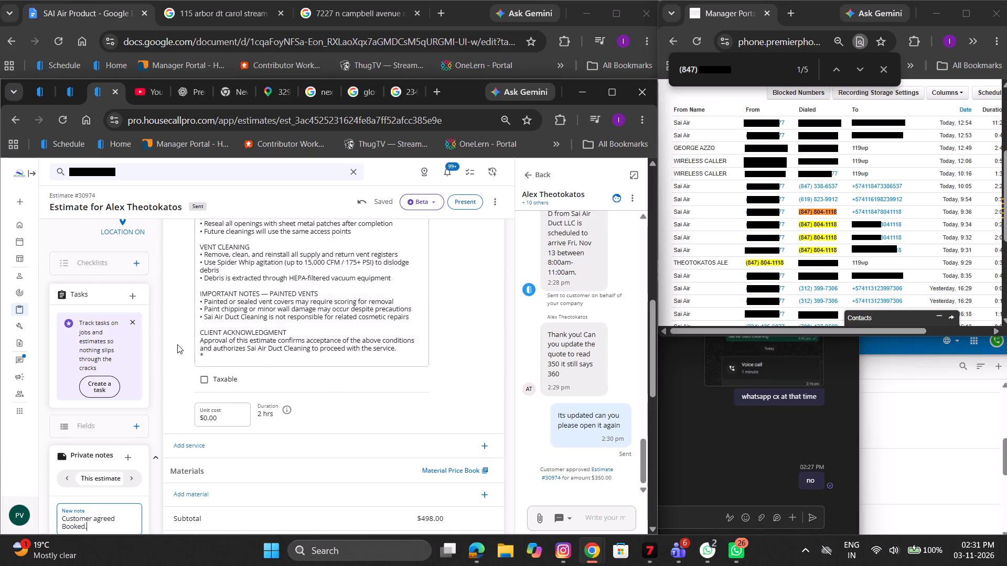
pyautogui.scroll(6, 177, 344)
# Return the Manager Portal from the call history to its Home page and close the in-page search.
pyautogui.scroll(5, 849, 172)
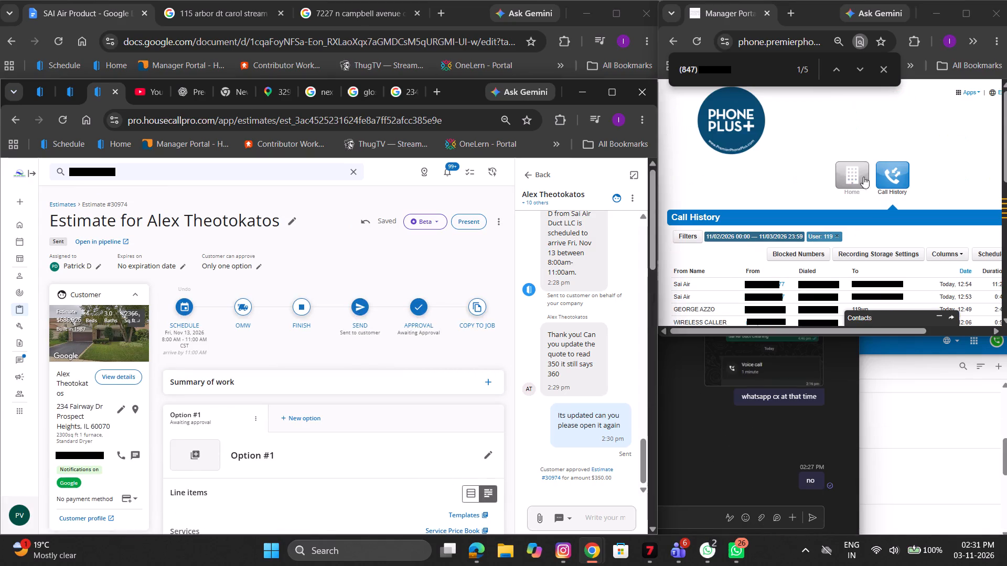
pyautogui.click(856, 184)
pyautogui.click(883, 68)
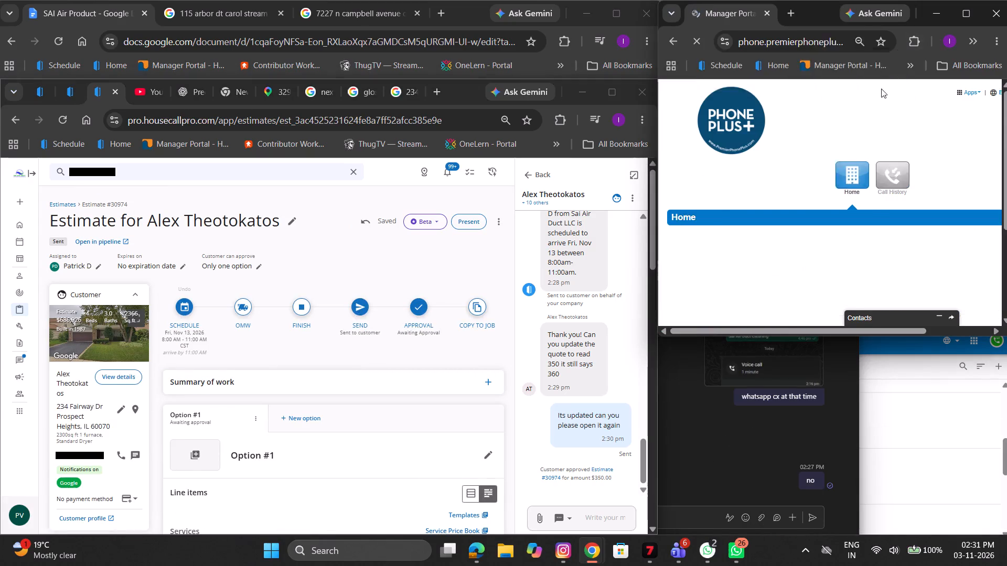
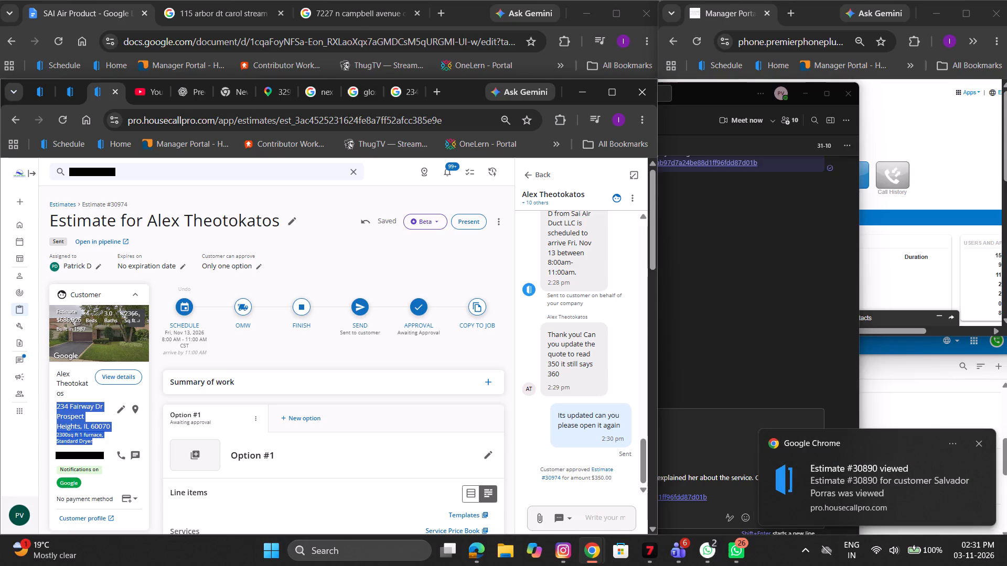
# Copy the customer's address, the home details below it, and the phone number separately from the customer card.
pyautogui.moveTo(57, 408); pyautogui.dragTo(112, 425)
pyautogui.click(112, 427)
pyautogui.moveTo(112, 427); pyautogui.dragTo(52, 411)
pyautogui.moveTo(52, 411); pyautogui.dragTo(52, 408)
pyautogui.hotkey('ctrl', 'c')
pyautogui.moveTo(99, 439); pyautogui.dragTo(69, 439)
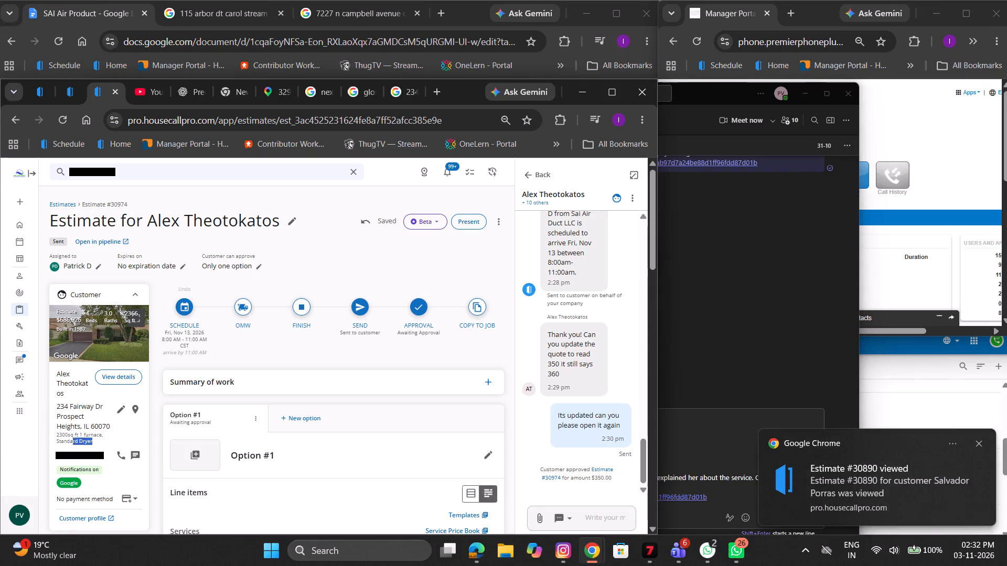
pyautogui.moveTo(69, 439); pyautogui.dragTo(49, 437)
pyautogui.hotkey('ctrl', 'c')
pyautogui.tripleClick(73, 449)
pyautogui.hotkey('ctrl', 'c')
pyautogui.scroll(-5, 73, 449)
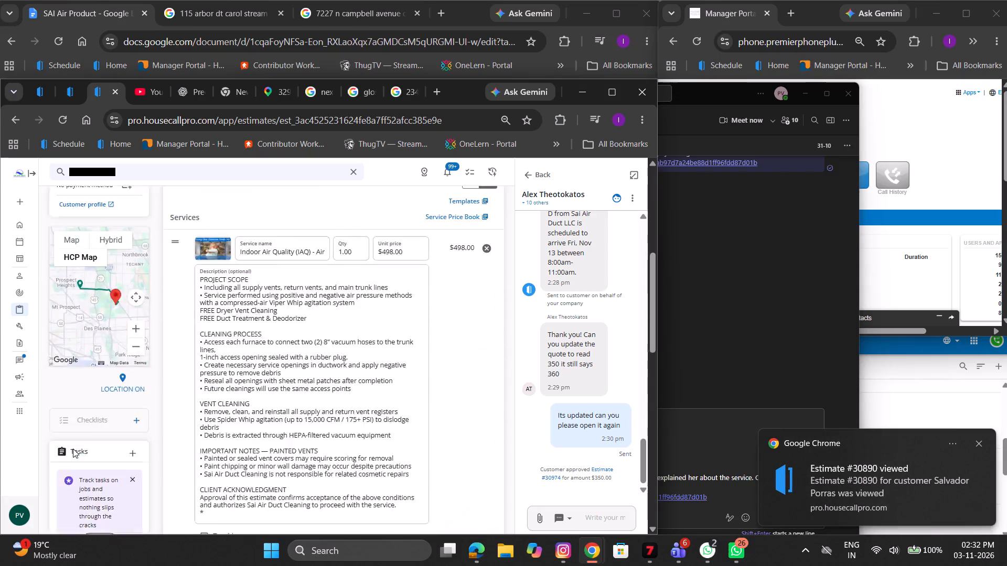
pyautogui.scroll(-2, 73, 449)
pyautogui.click(113, 458)
pyautogui.scroll(-1, 131, 527)
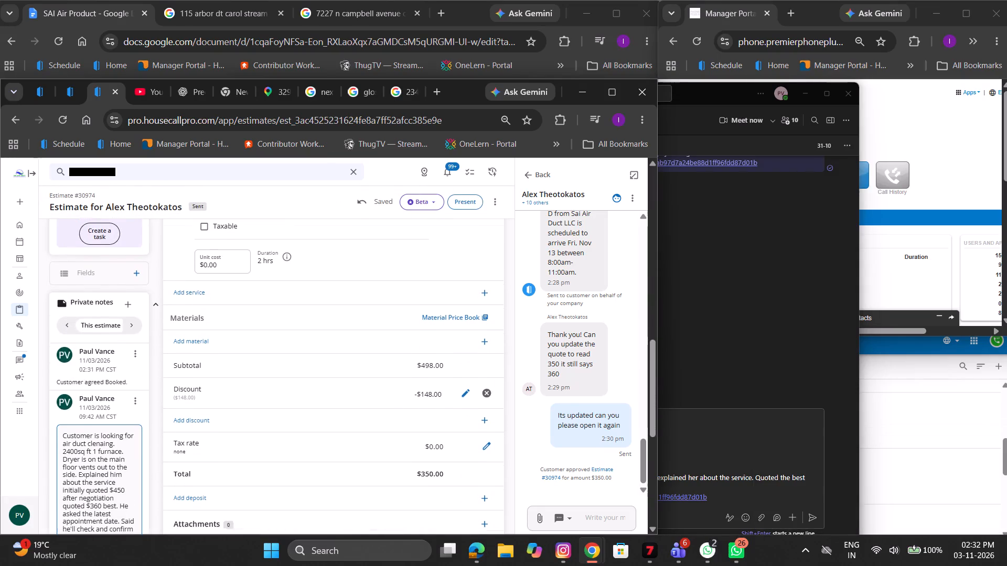
pyautogui.scroll(-1, 131, 527)
pyautogui.moveTo(106, 476); pyautogui.dragTo(37, 343)
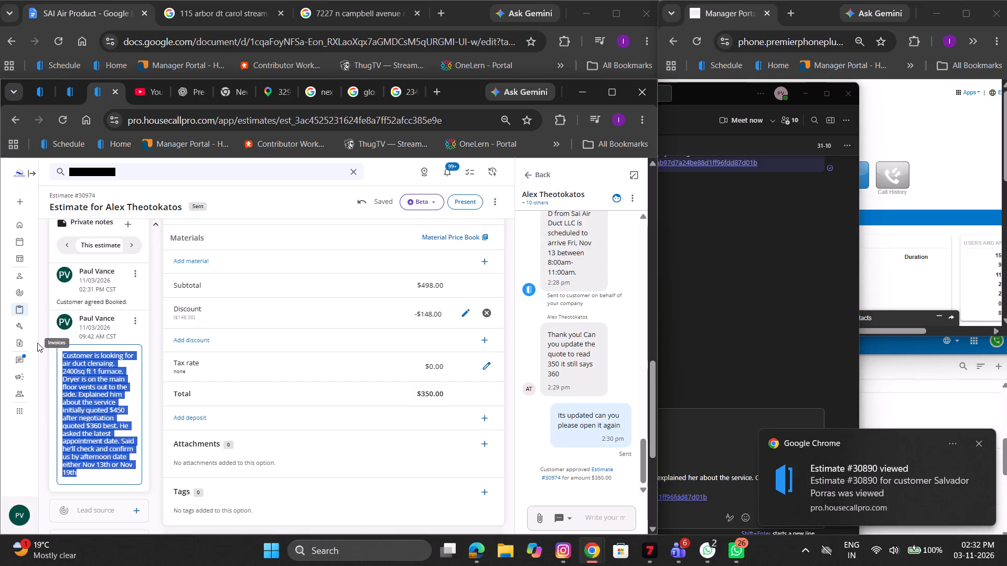
pyautogui.hotkey('ctrl', 'c')
# Add "Offered $350 with sanitization over text." before "Customer agreed Booked." in the latest private note.
pyautogui.click(114, 302)
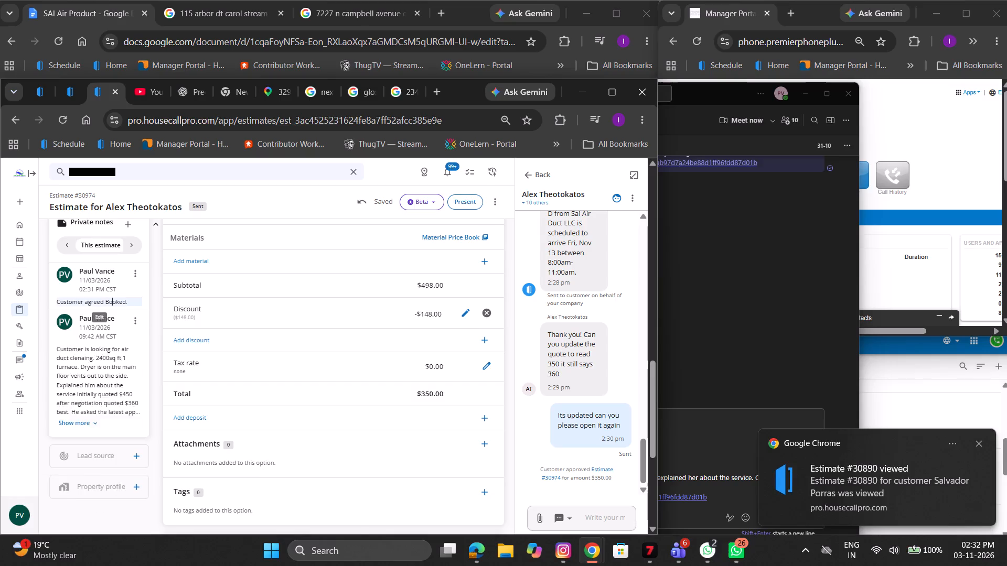
pyautogui.click(62, 306)
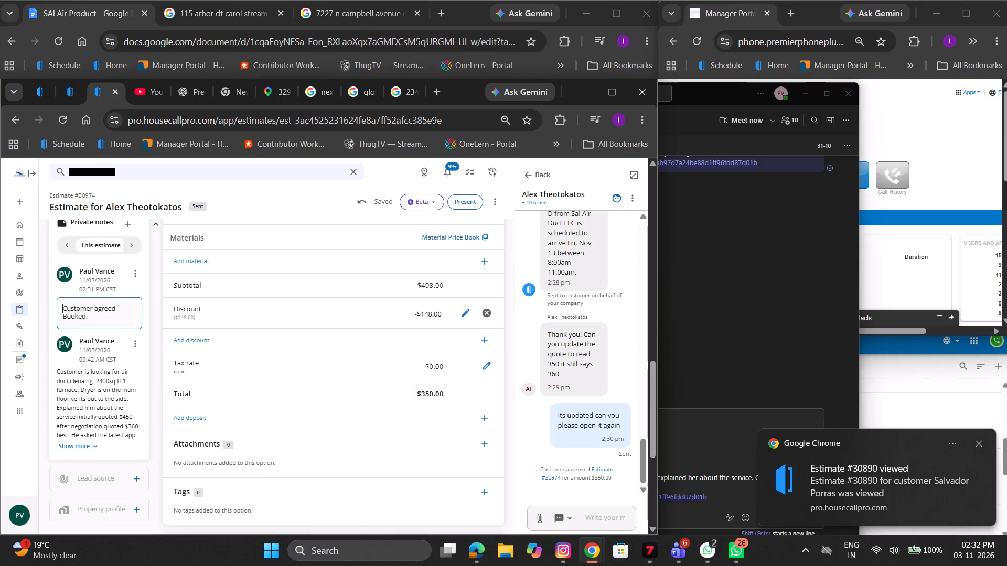
pyautogui.write('Offered $350 with sanitization over')
pyautogui.press('space')
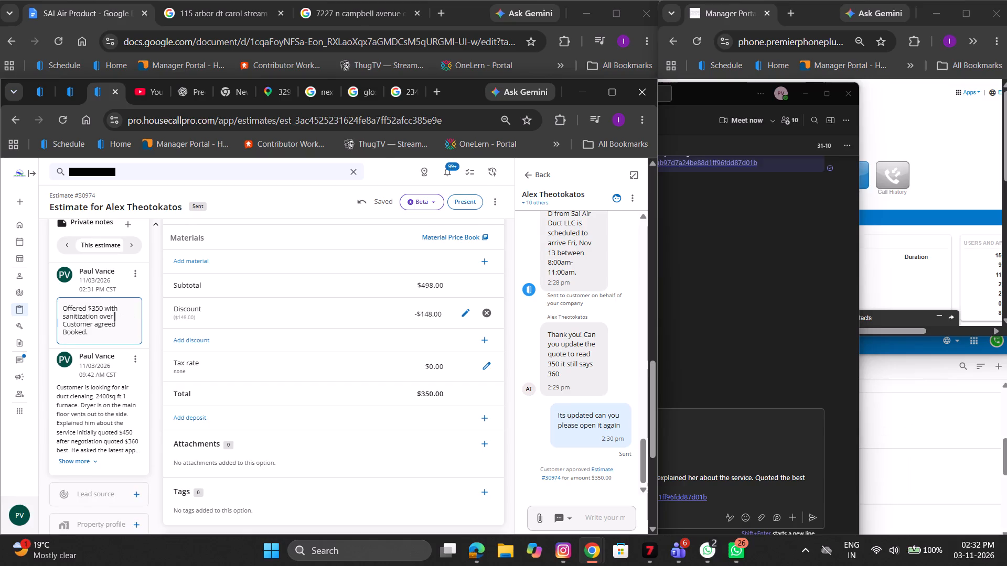
pyautogui.write('text')
pyautogui.write('.')
pyautogui.press('space')
# Copy the whole text of the latest private note.
pyautogui.moveTo(92, 333); pyautogui.dragTo(64, 309)
pyautogui.hotkey('ctrl', 'c')
# Copy the web address of Estimate #30974.
pyautogui.click(216, 115)
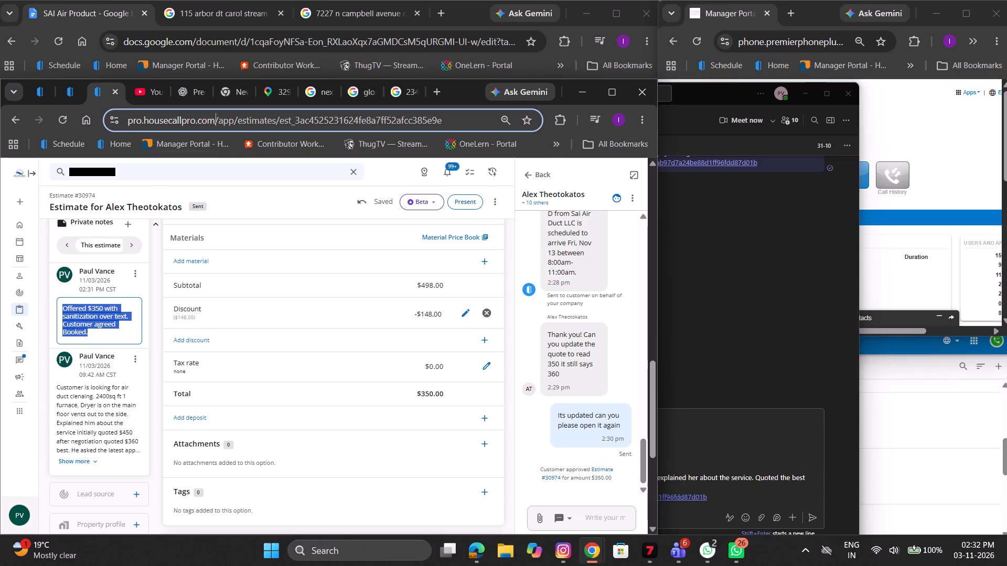
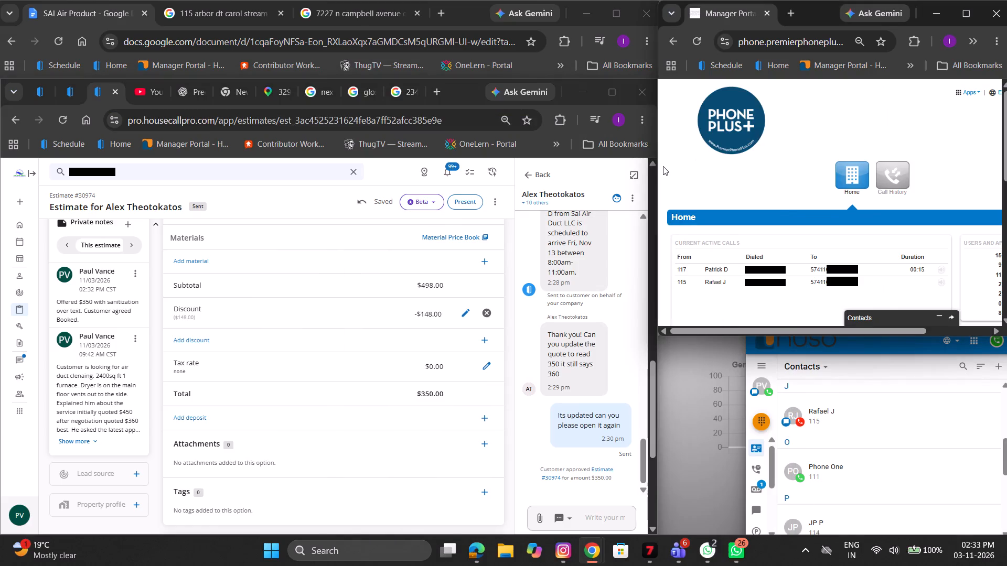
# Widen the phone Manager Portal window slightly until its edge meets the neighbouring estimate window.
pyautogui.moveTo(657, 166); pyautogui.dragTo(650, 167)
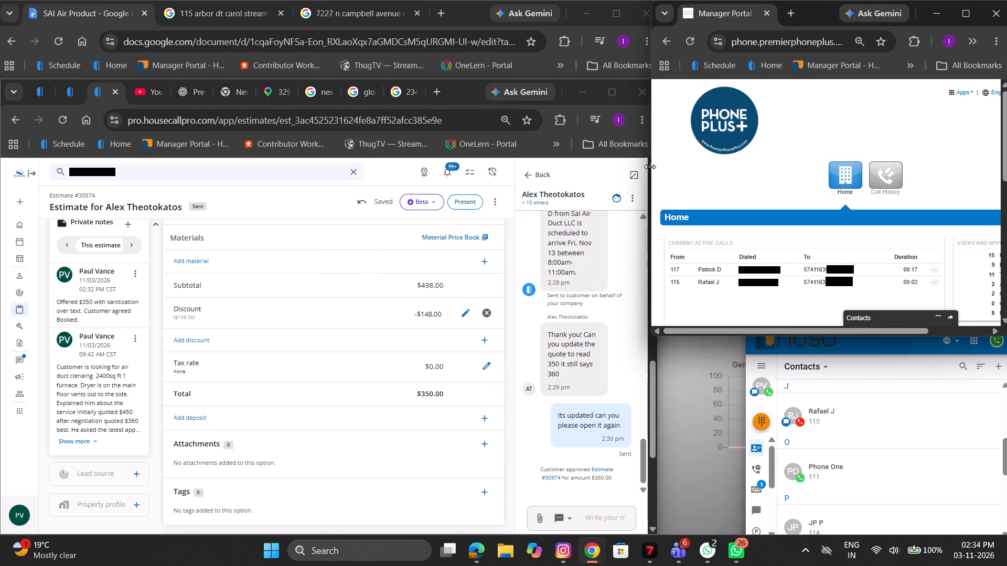
pyautogui.moveTo(650, 167); pyautogui.dragTo(648, 167)
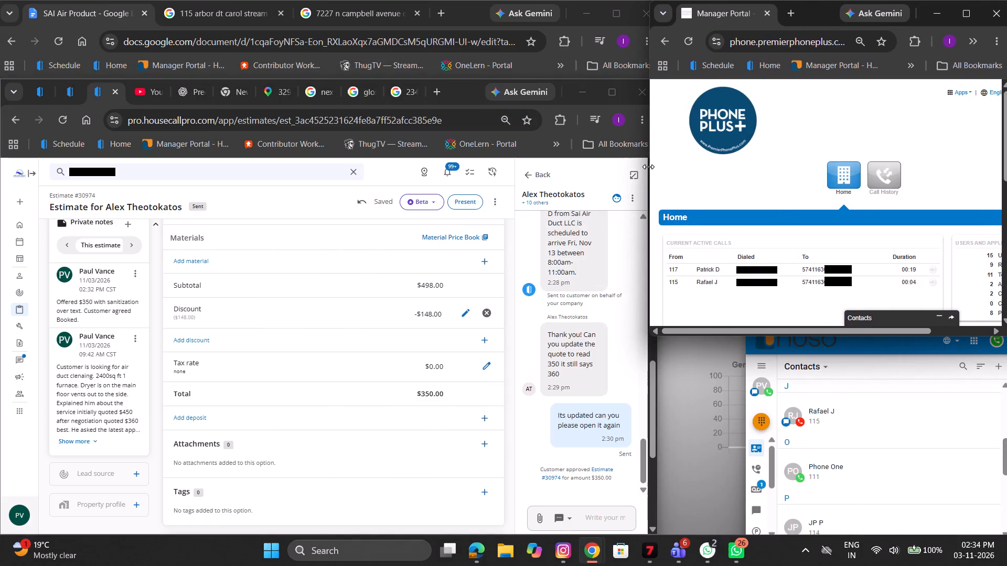
pyautogui.moveTo(648, 167); pyautogui.dragTo(647, 165)
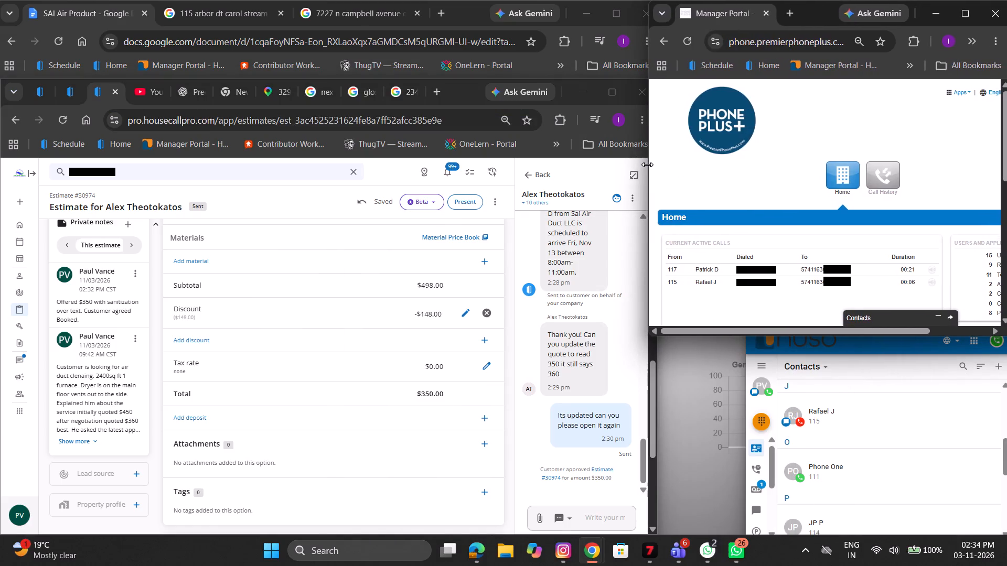